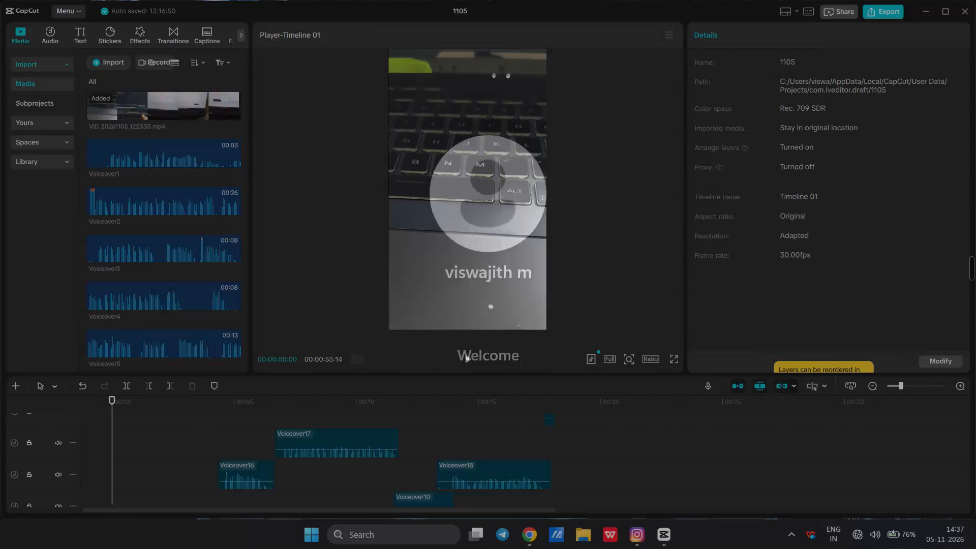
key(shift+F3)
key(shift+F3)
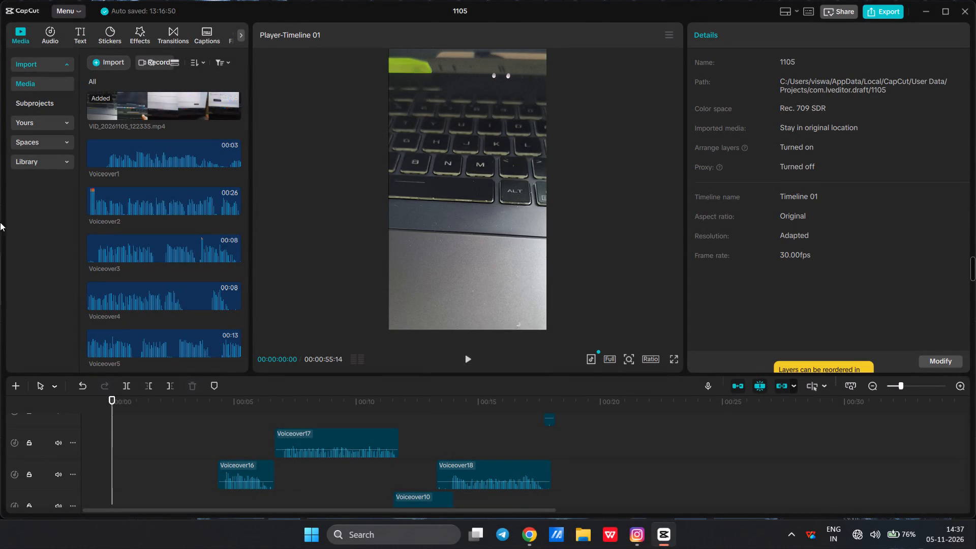
Play the timeline from the start to review how the voiceover clips line up with the video.
scroll(132, 408, down, 2)
scroll(175, 450, down, 6)
key(space)
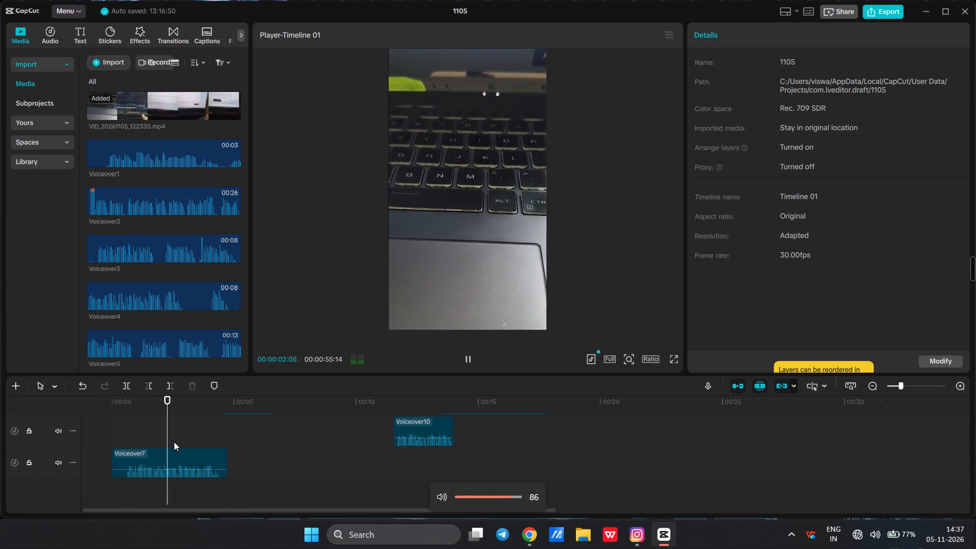
scroll(265, 444, up, 1)
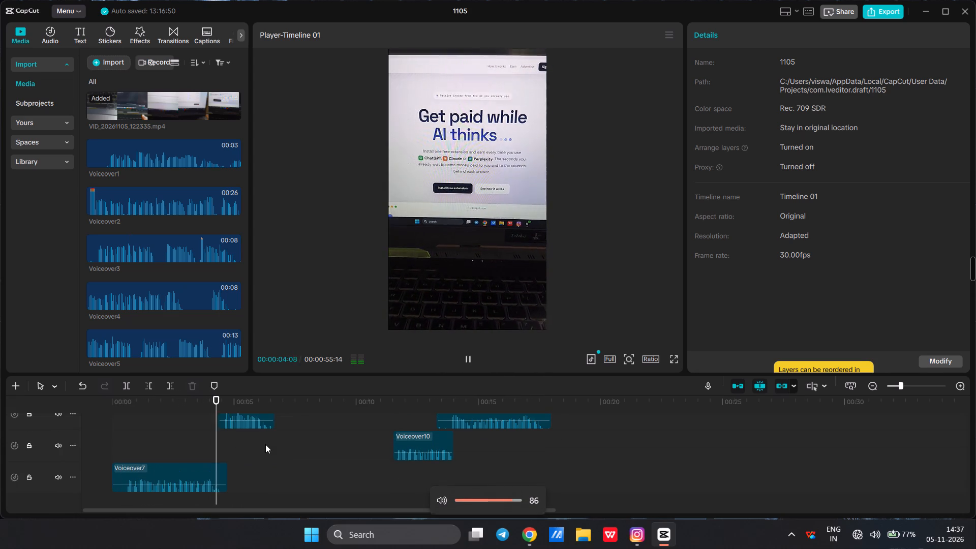
scroll(307, 462, up, 2)
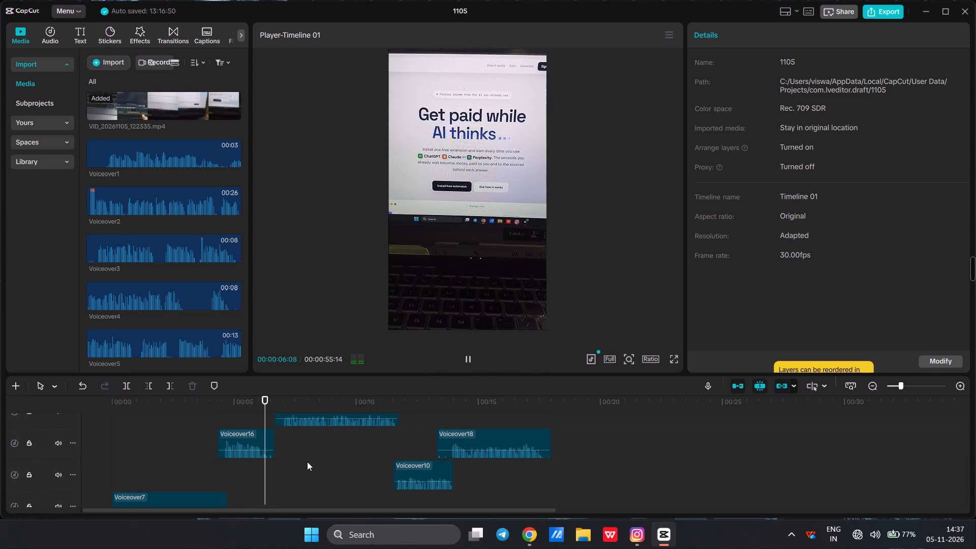
scroll(308, 461, up, 2)
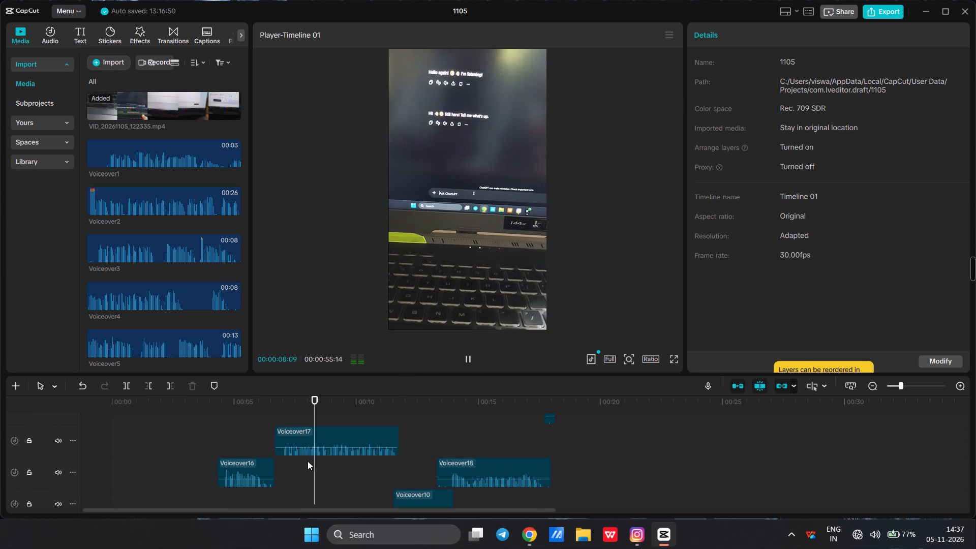
Move the Voiceover17 clip slightly earlier to start at about 6 s, overlapping the end of Voiceover16, and play back the section.
drag(347, 429, 335, 432)
click(230, 401)
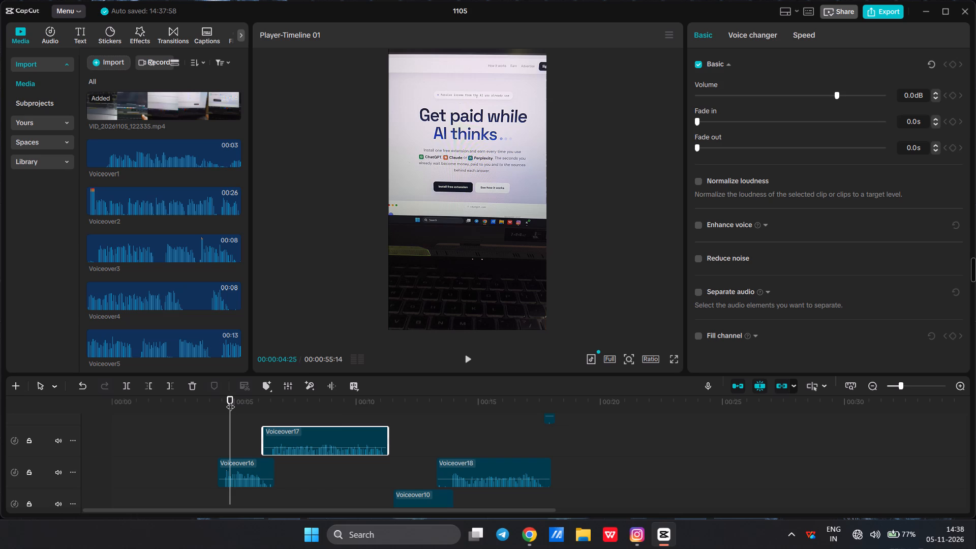
key(space)
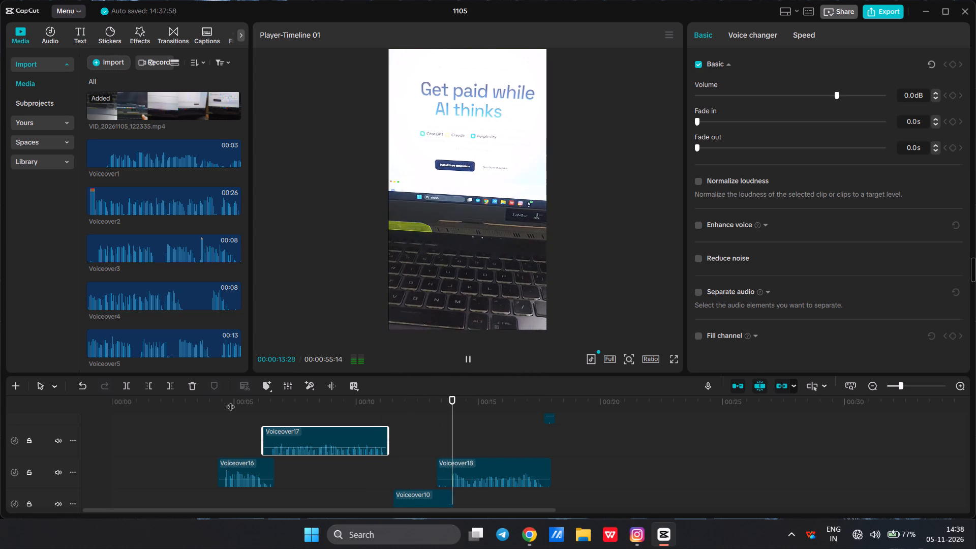
key(space)
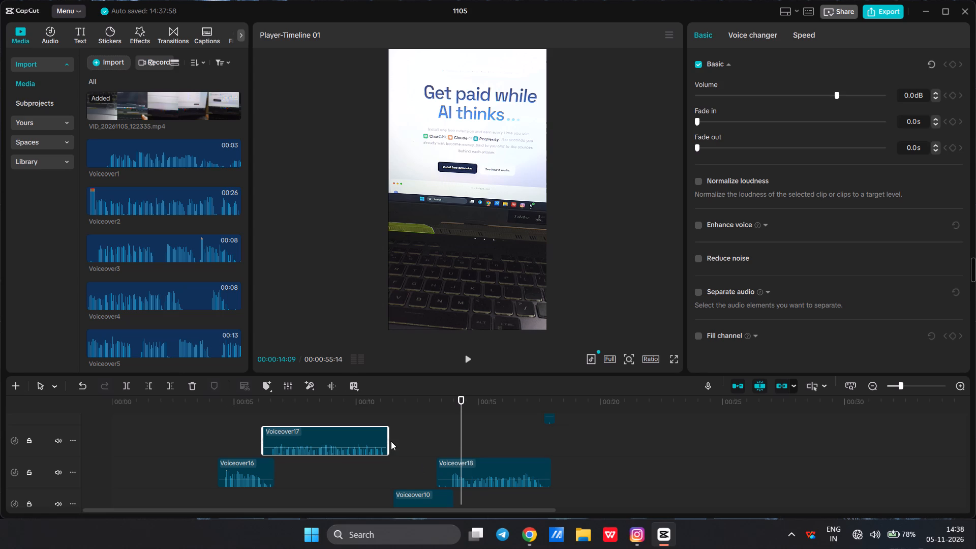
Scrub through the timeline around 10 to 11 s to examine the transition between Voiceover17 and Voiceover10.
scroll(391, 441, down, 6)
click(393, 396)
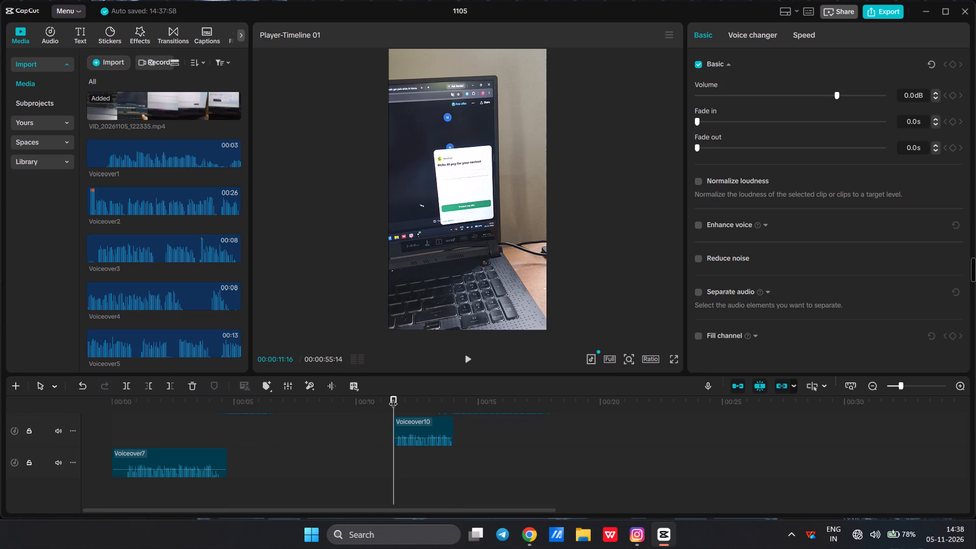
click(393, 398)
click(393, 398)
drag(393, 398, 393, 402)
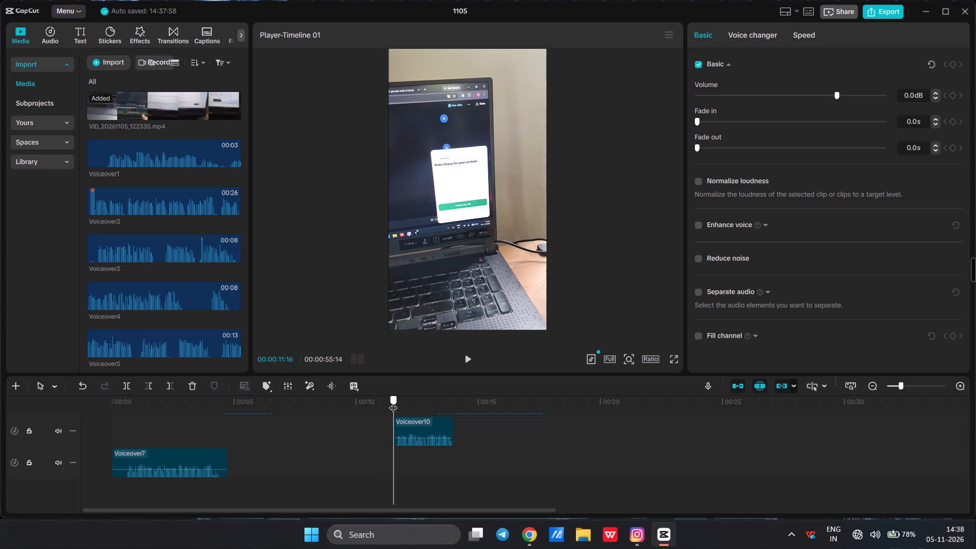
drag(393, 402, 396, 404)
click(392, 399)
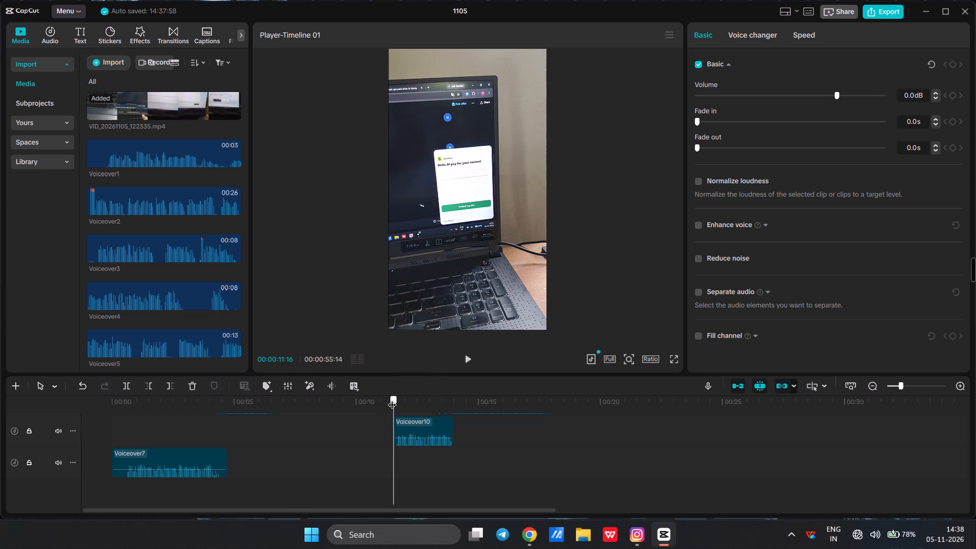
drag(392, 395, 387, 397)
scroll(371, 443, up, 2)
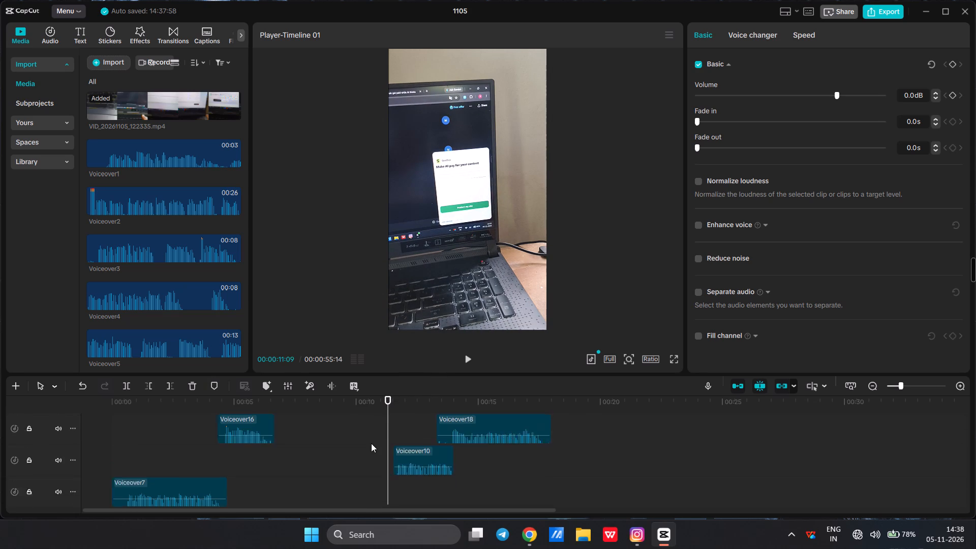
scroll(371, 443, up, 5)
click(379, 433)
scroll(379, 433, down, 3)
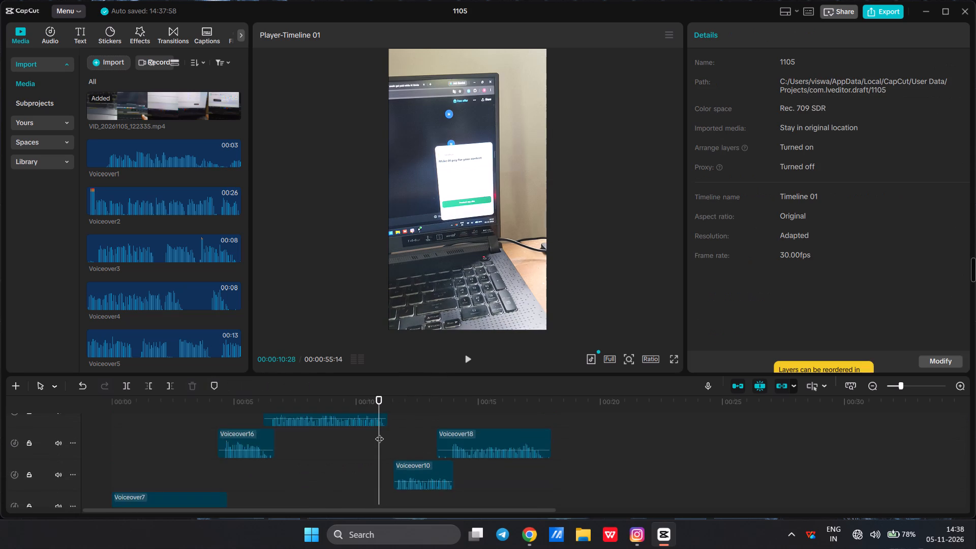
scroll(379, 433, down, 4)
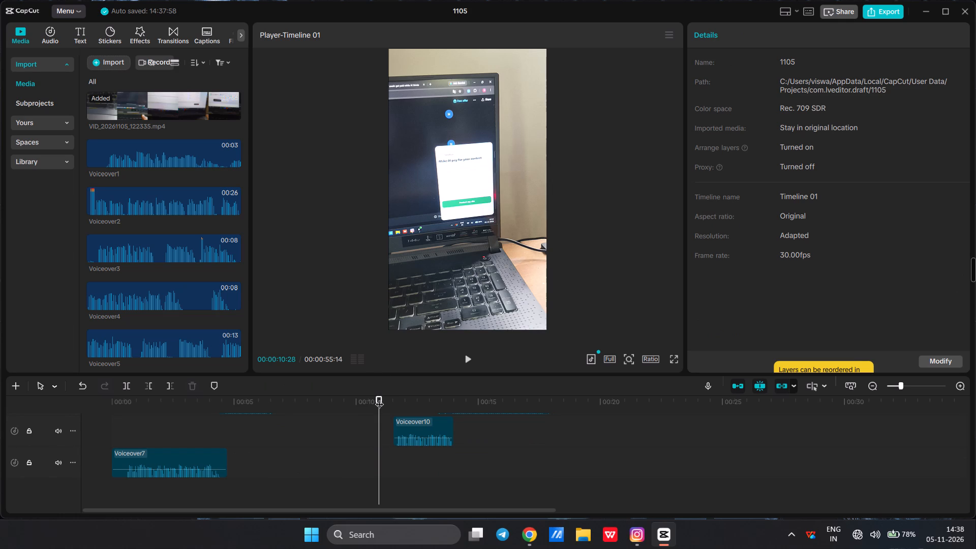
scroll(365, 478, up, 7)
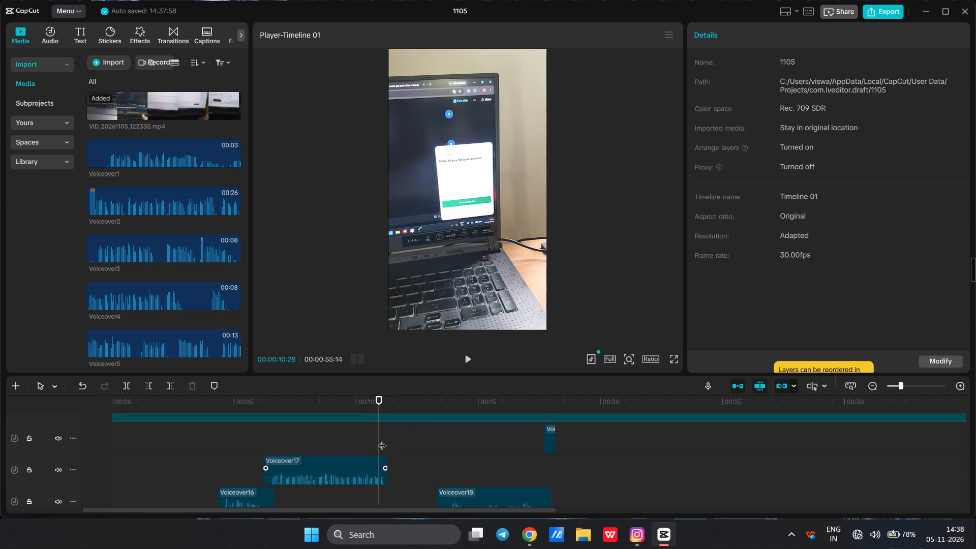
scroll(382, 439, down, 9)
scroll(382, 439, up, 10)
scroll(382, 439, down, 4)
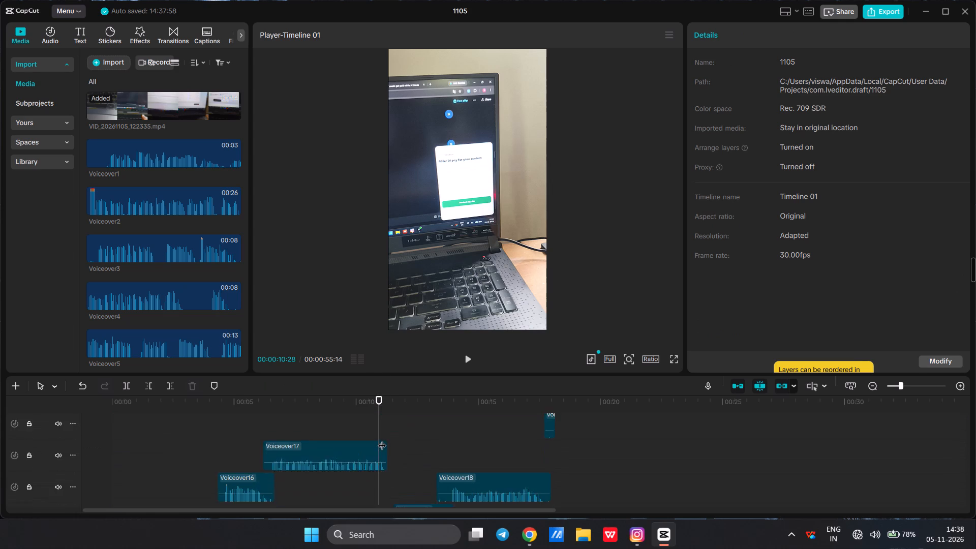
scroll(382, 439, down, 6)
scroll(383, 396, up, 4)
scroll(372, 464, up, 10)
scroll(372, 464, down, 7)
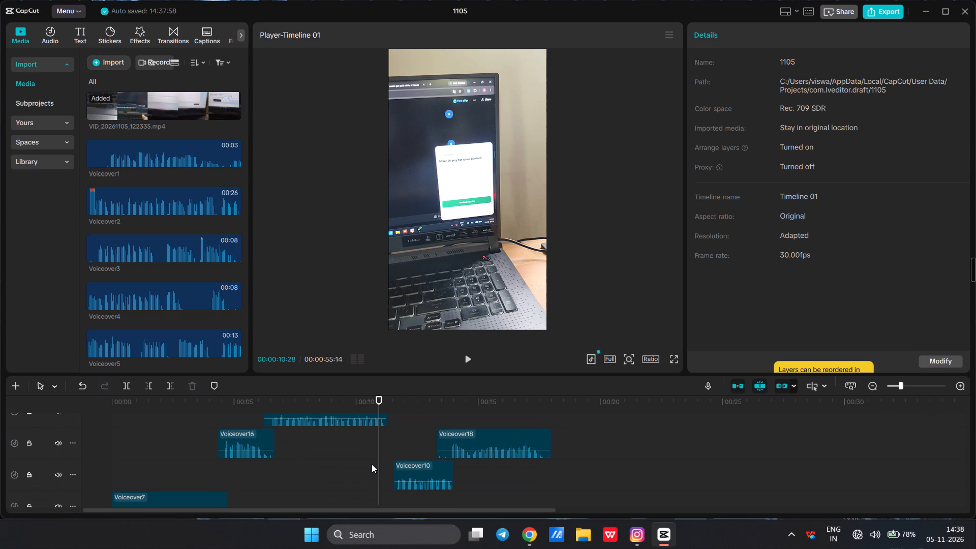
drag(378, 400, 382, 401)
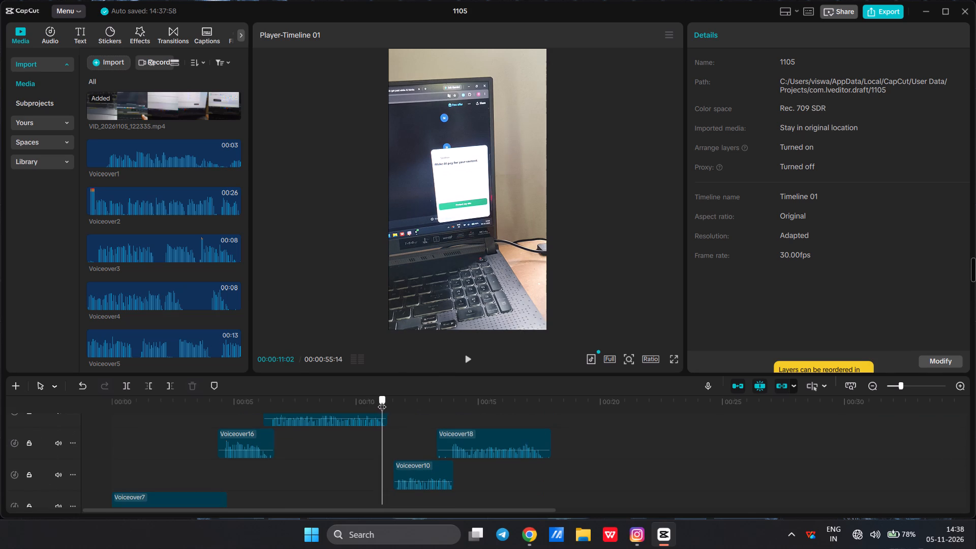
drag(382, 401, 352, 403)
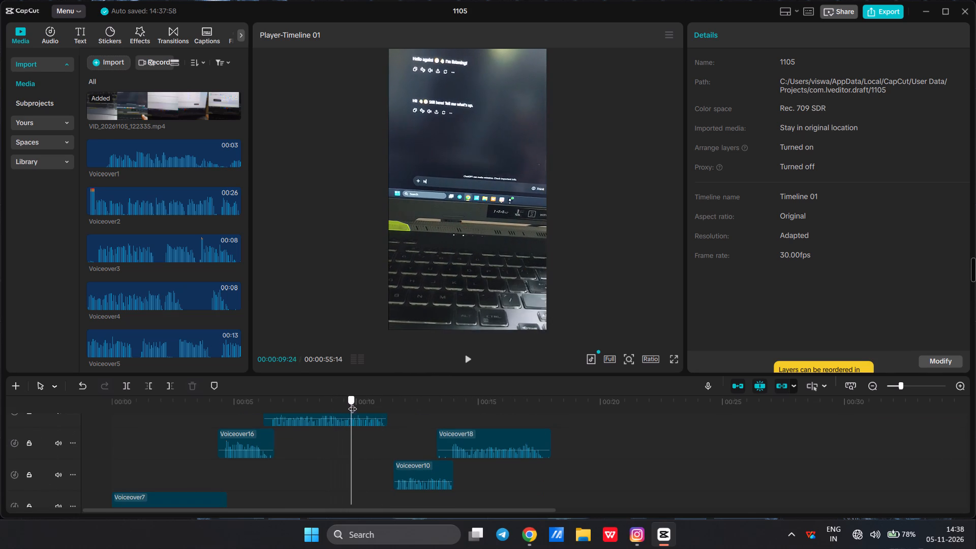
drag(352, 403, 388, 408)
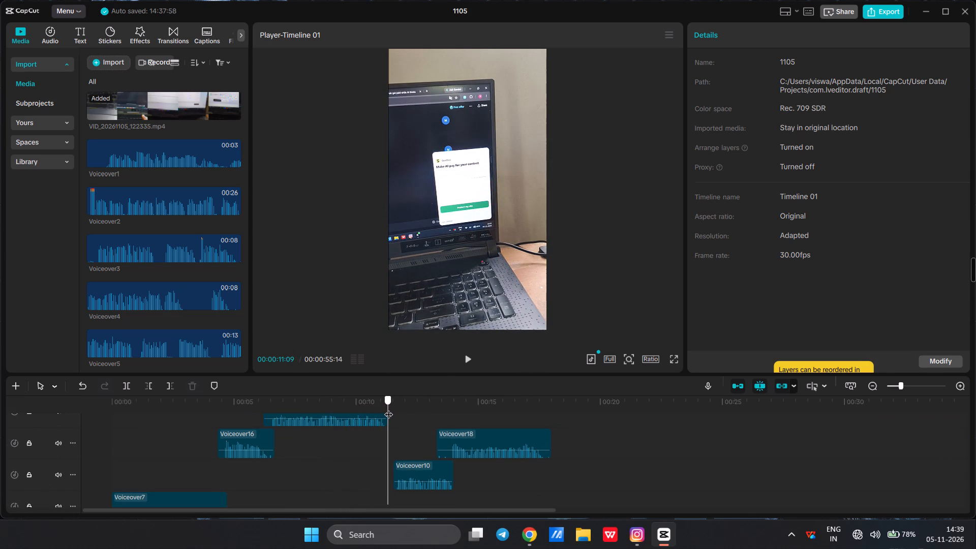
drag(388, 408, 396, 410)
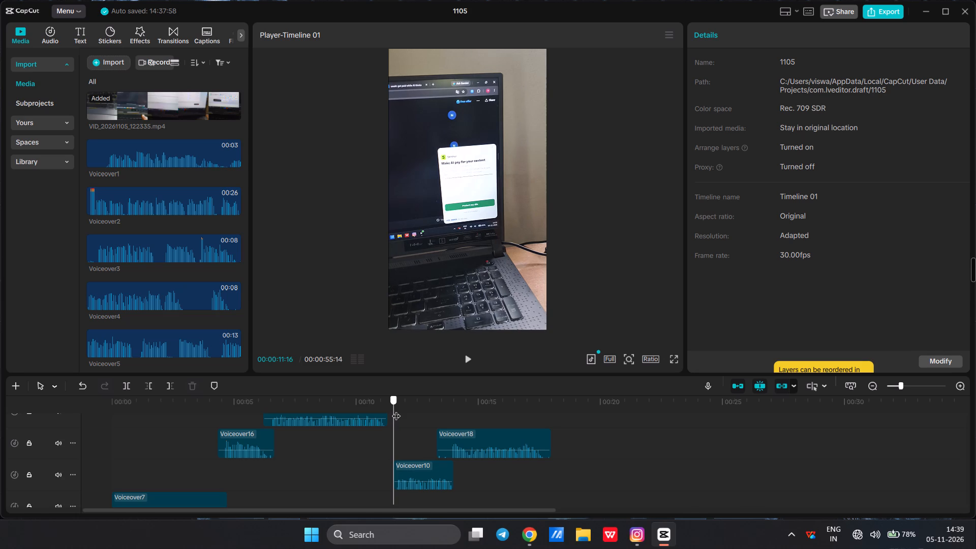
drag(396, 410, 381, 405)
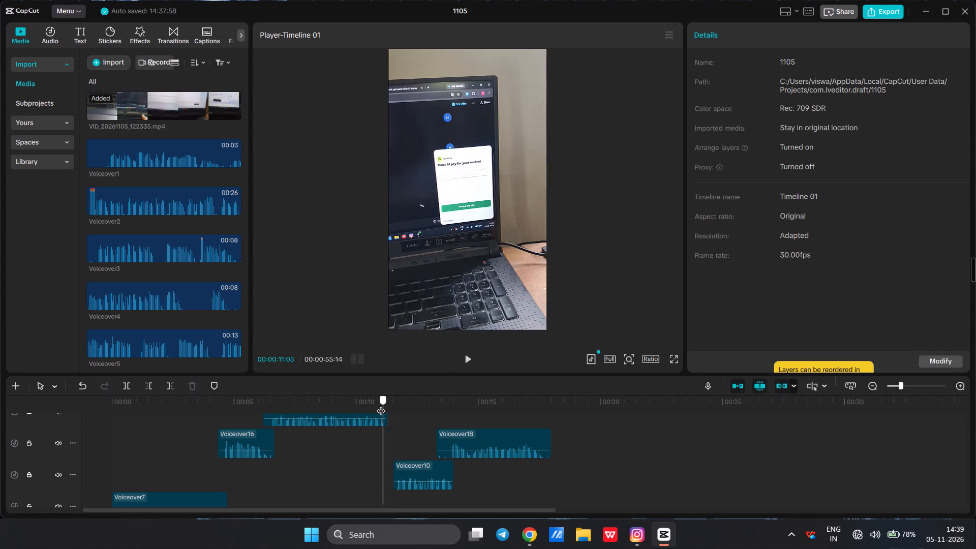
drag(381, 405, 378, 405)
Trim the start of Voiceover18 to about 13.7 s where it overlaps Voiceover10, checking the section by playback.
click(467, 356)
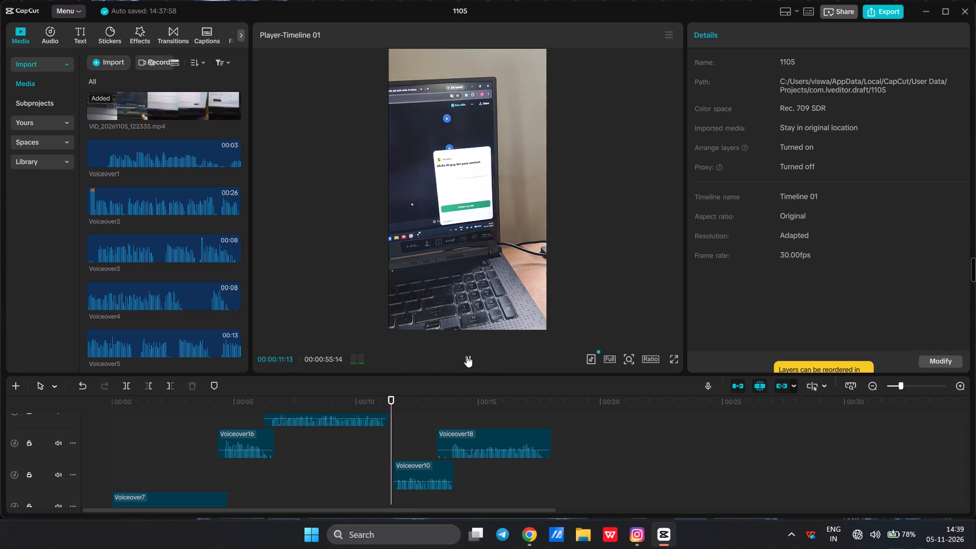
click(349, 408)
click(469, 354)
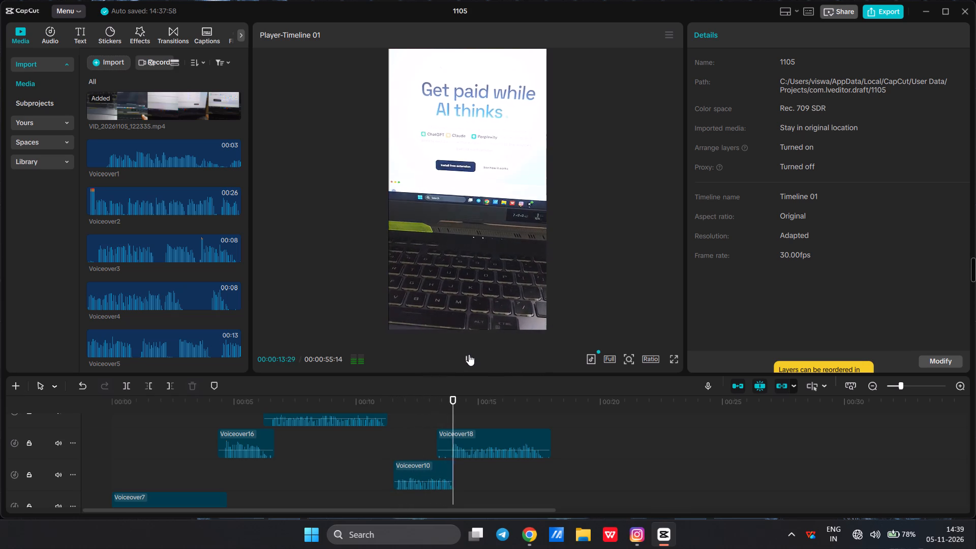
click(469, 354)
click(463, 433)
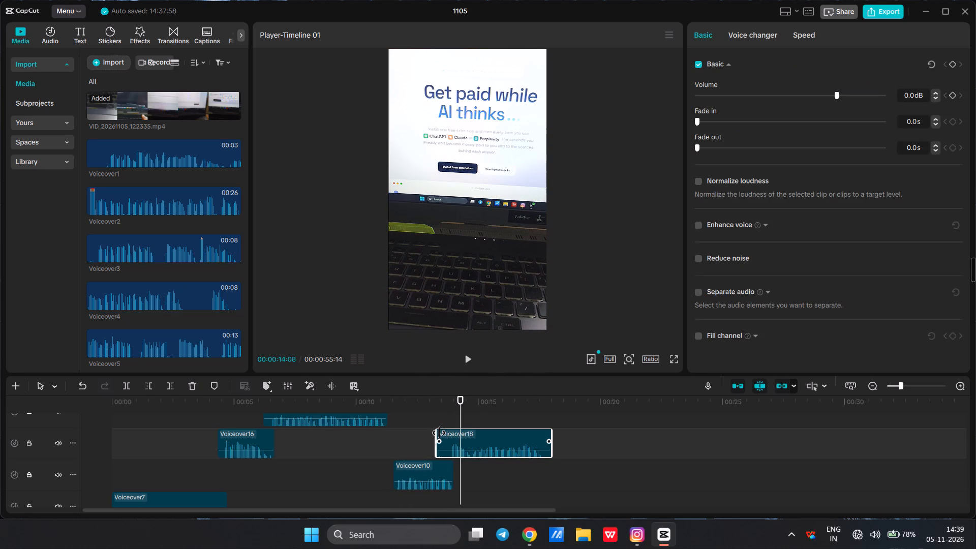
drag(438, 432, 448, 433)
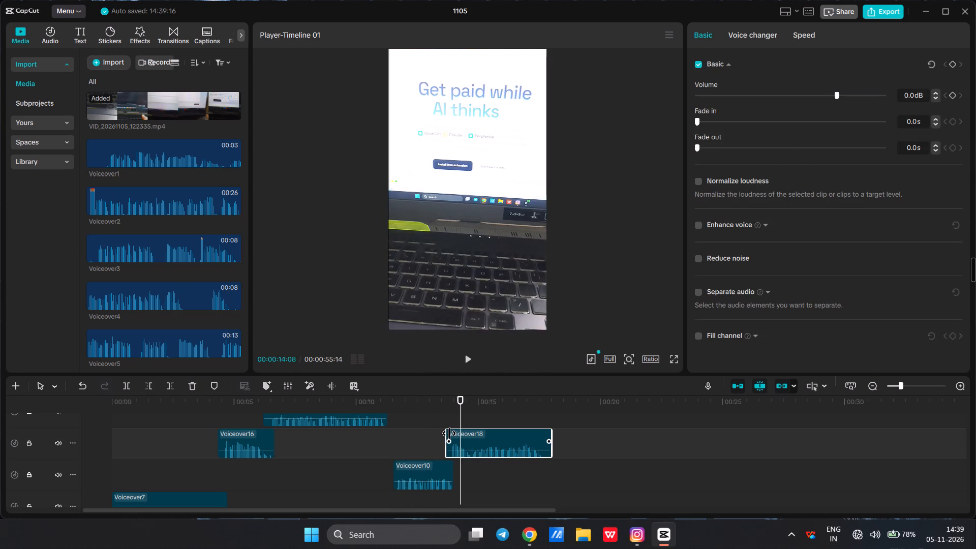
click(426, 414)
click(468, 355)
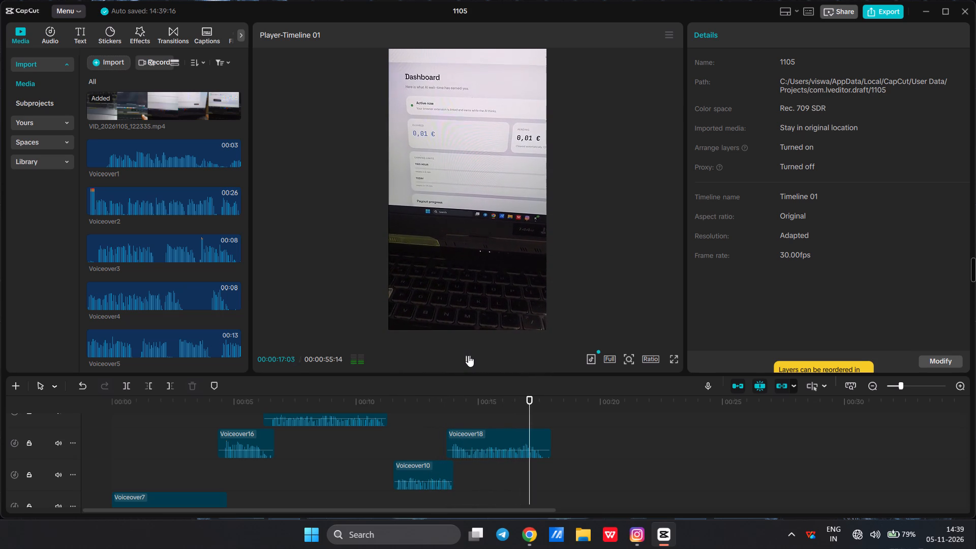
click(468, 355)
Delete the very short voiceover clip near 18 s on the audio track above Voiceover17.
scroll(606, 441, up, 3)
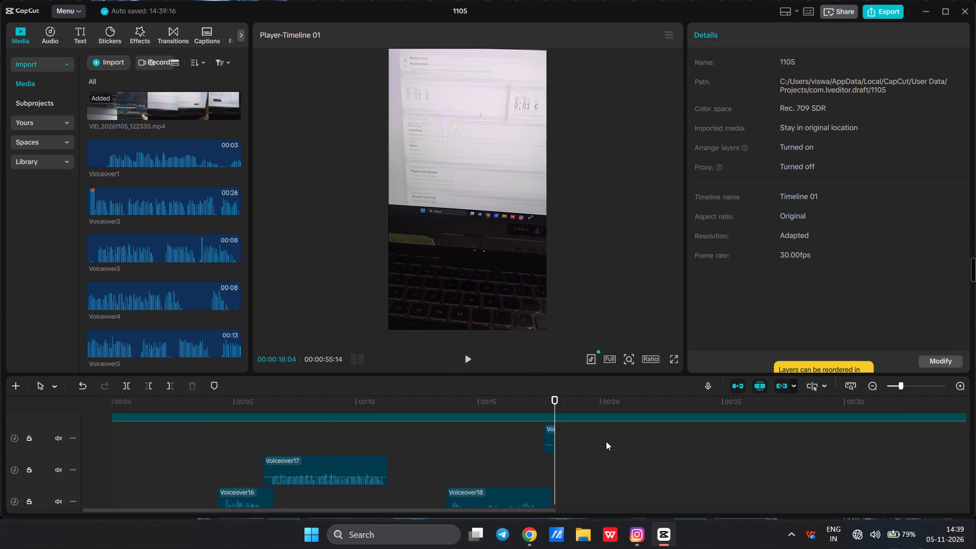
scroll(606, 441, up, 2)
scroll(606, 441, down, 3)
scroll(599, 441, up, 3)
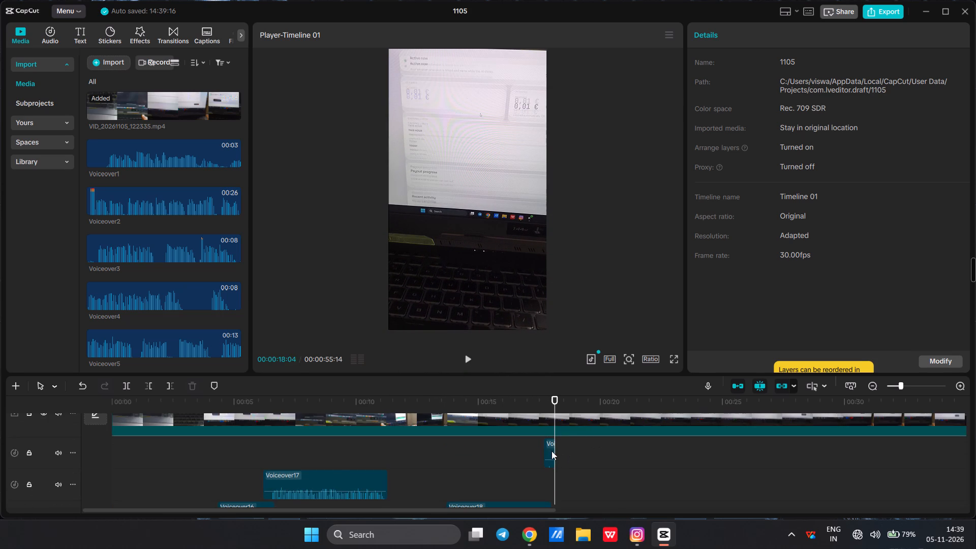
click(550, 458)
key(Delete)
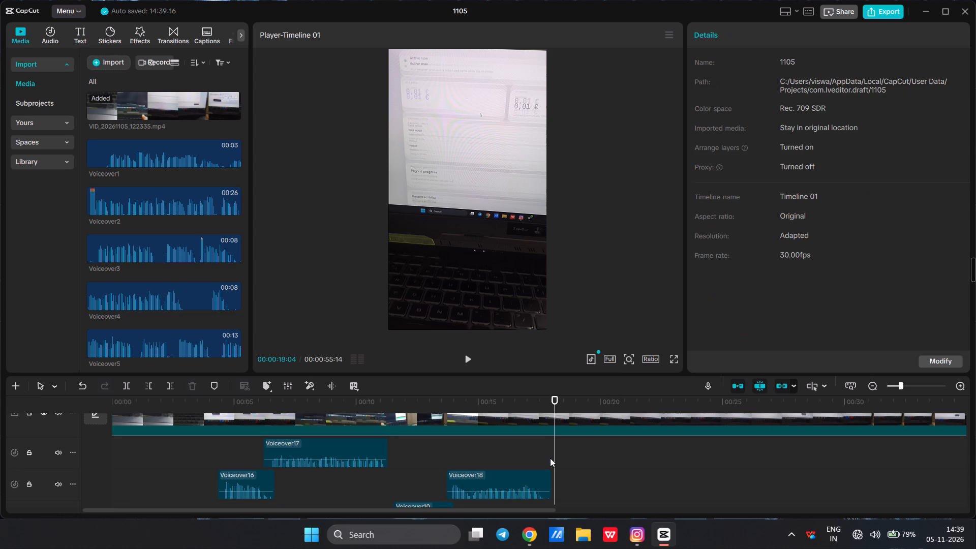
Trim the end of Voiceover18 back to the playhead at 00:00:17:20.
scroll(555, 461, down, 1)
click(527, 398)
drag(527, 398, 520, 397)
drag(520, 397, 528, 400)
drag(528, 400, 538, 405)
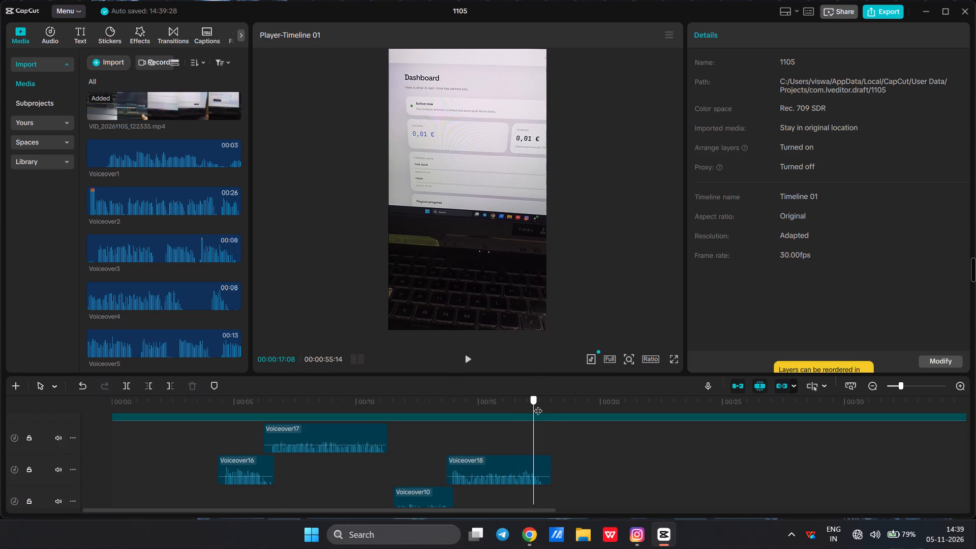
drag(538, 405, 543, 407)
click(528, 456)
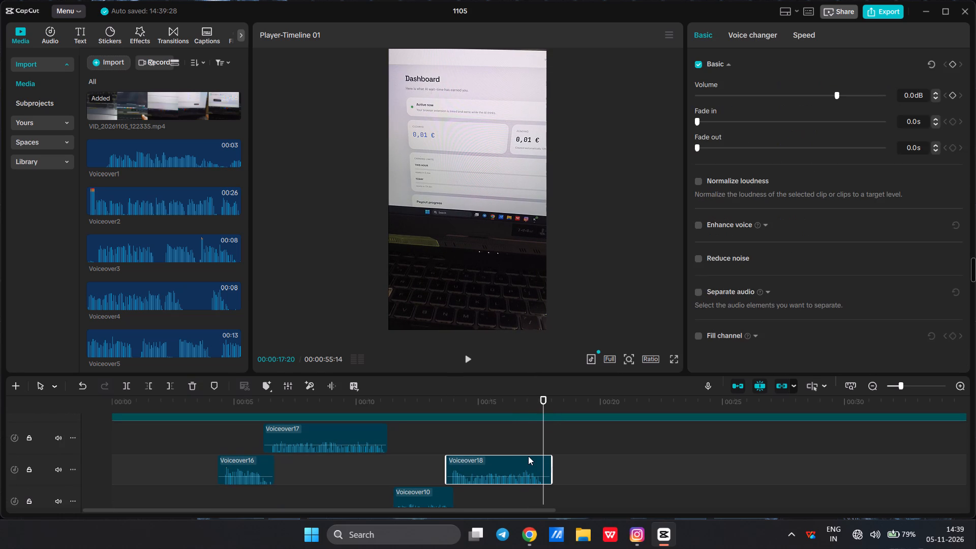
drag(552, 460, 544, 458)
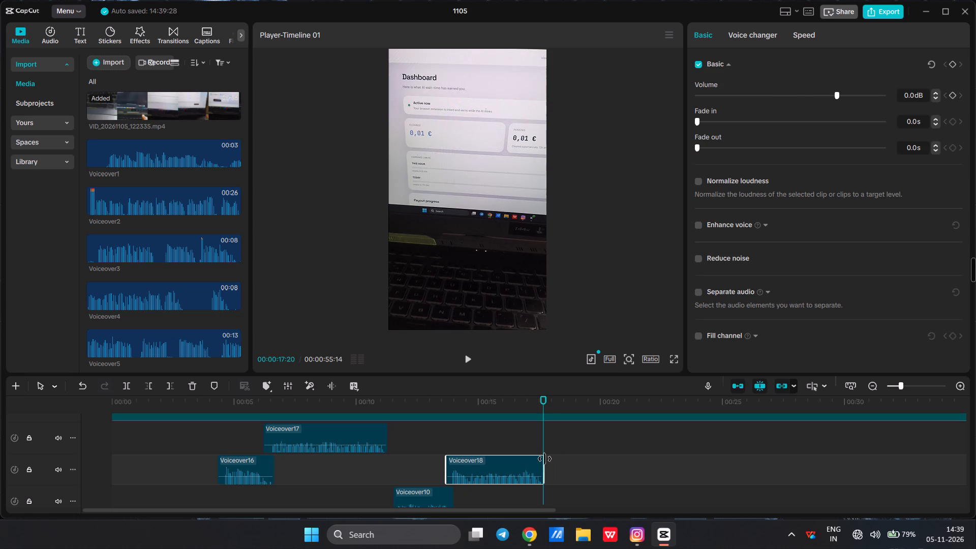
Scrub repeatedly through the Voiceover18 section between about 13.7 and 18 s to examine how the clip lines up with the footage.
drag(544, 458, 544, 457)
drag(530, 405, 512, 400)
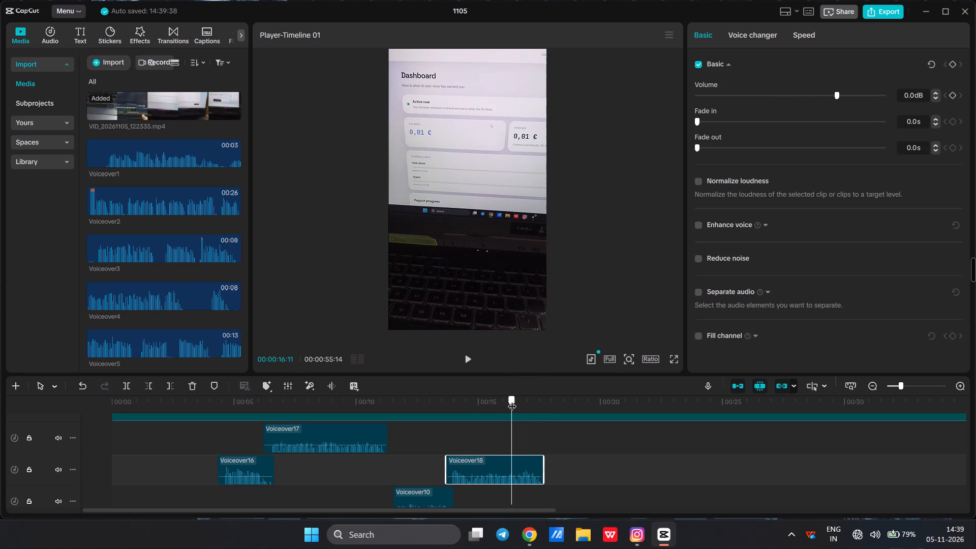
drag(512, 400, 525, 402)
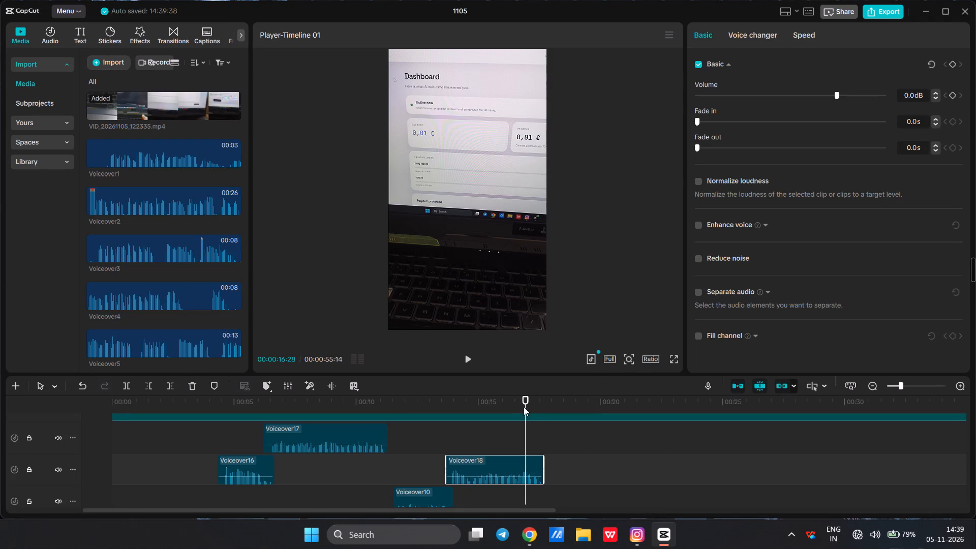
drag(527, 399, 452, 402)
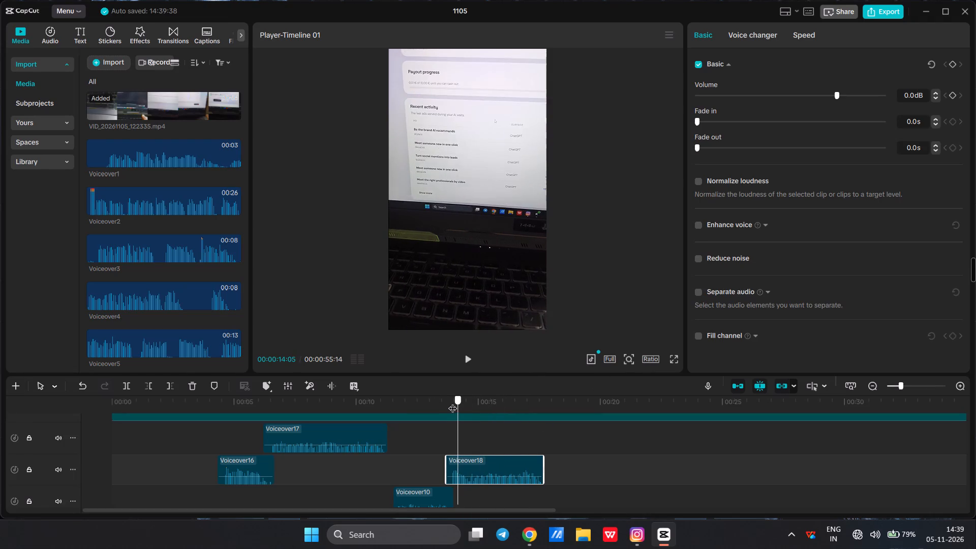
drag(452, 402, 450, 401)
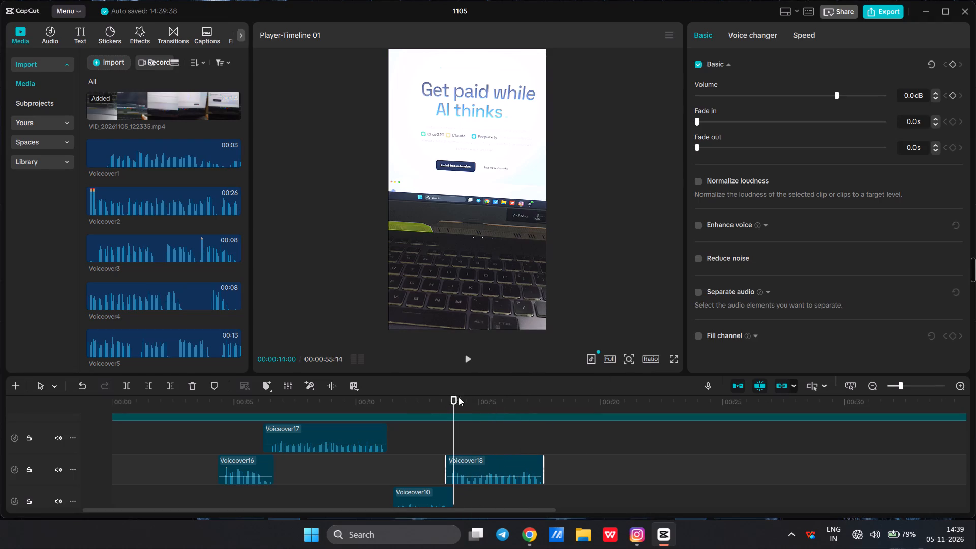
drag(456, 397, 463, 399)
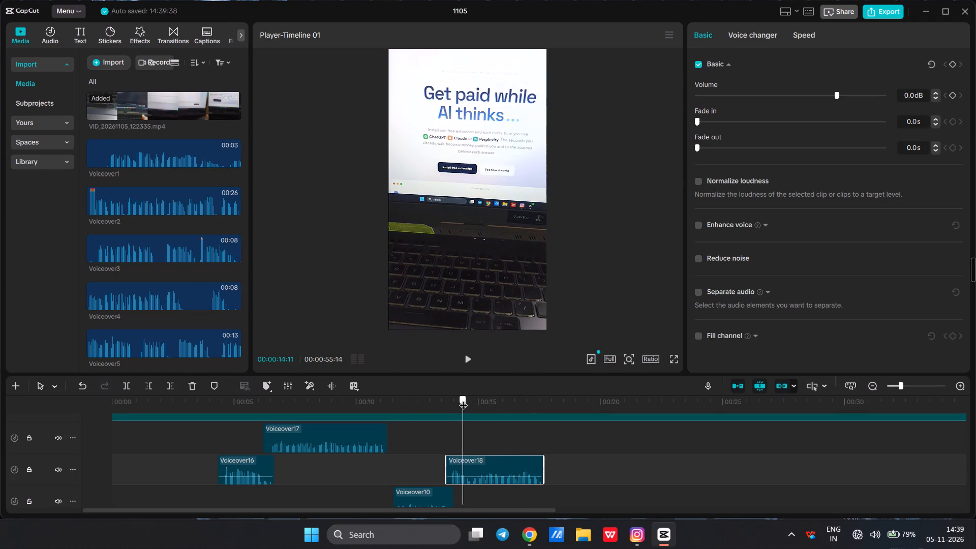
drag(463, 399, 465, 399)
drag(465, 399, 557, 414)
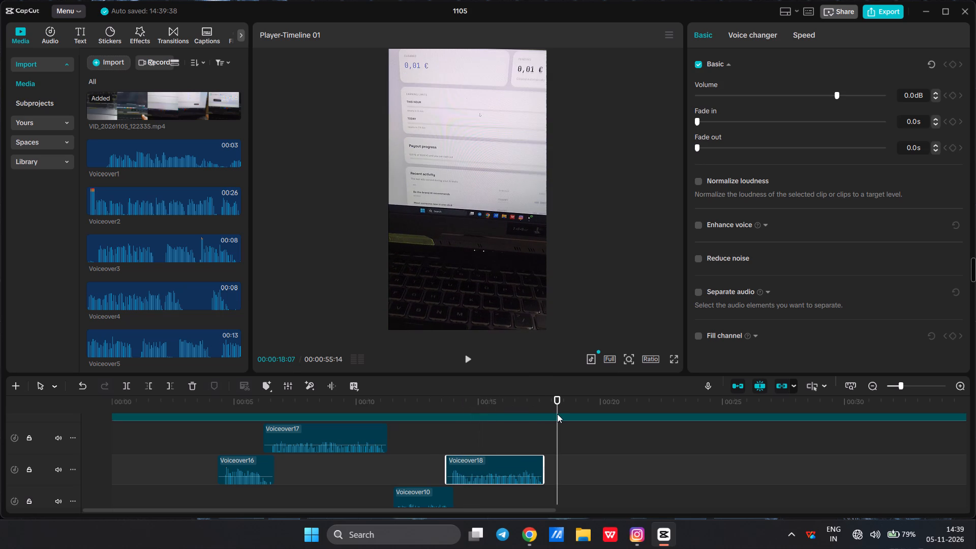
drag(553, 397, 495, 401)
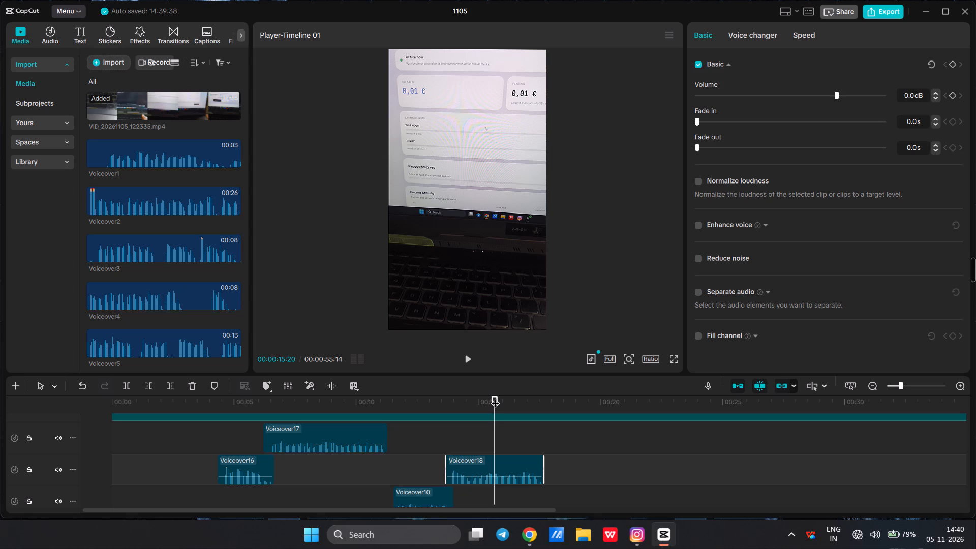
drag(495, 397, 446, 417)
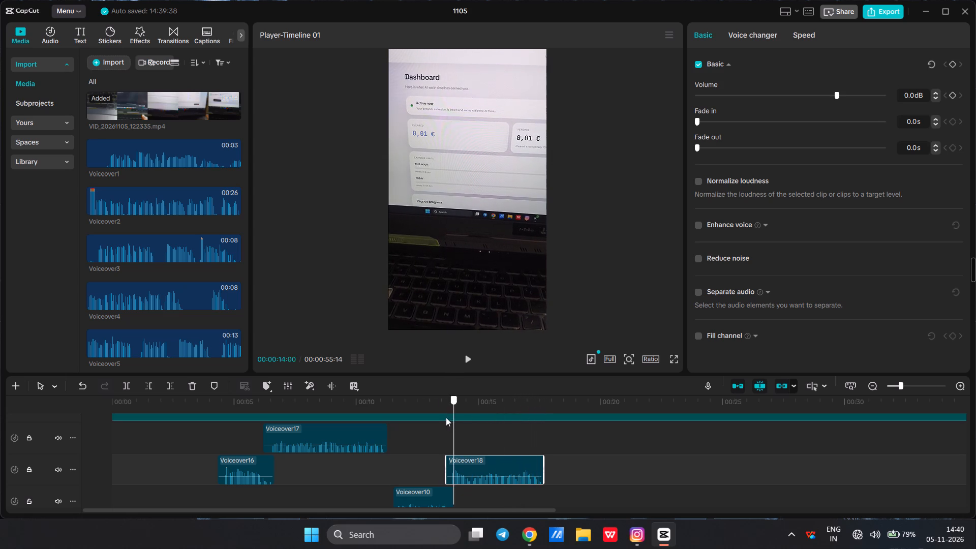
drag(446, 417, 522, 433)
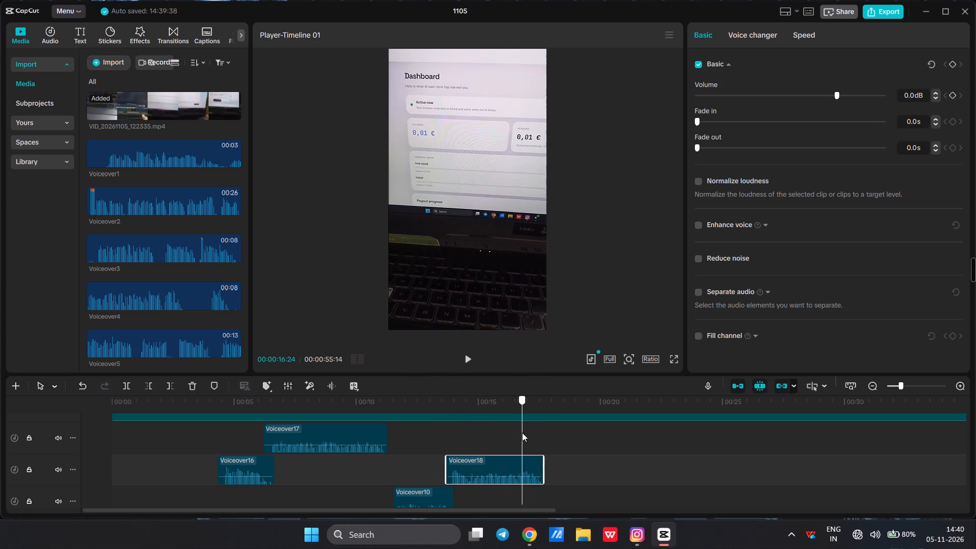
drag(522, 433, 453, 441)
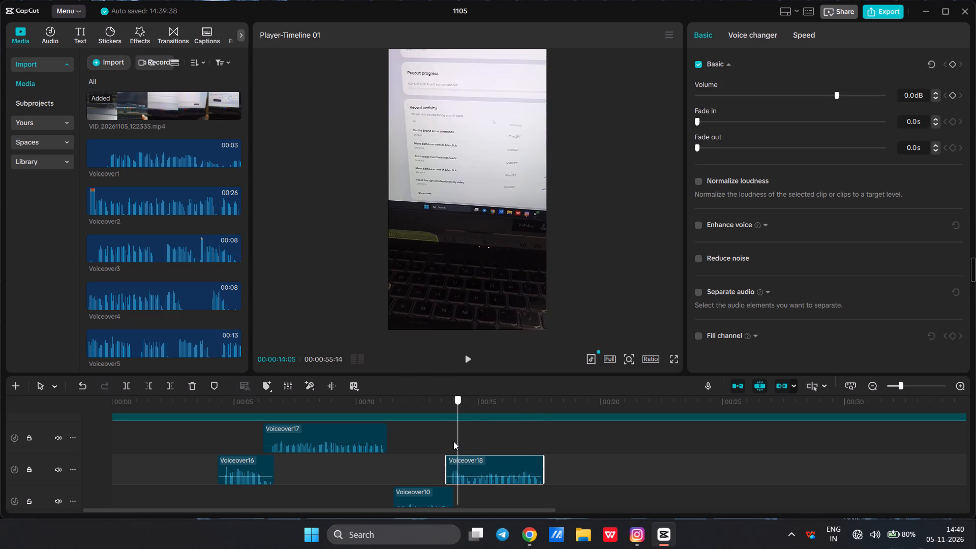
drag(453, 441, 451, 452)
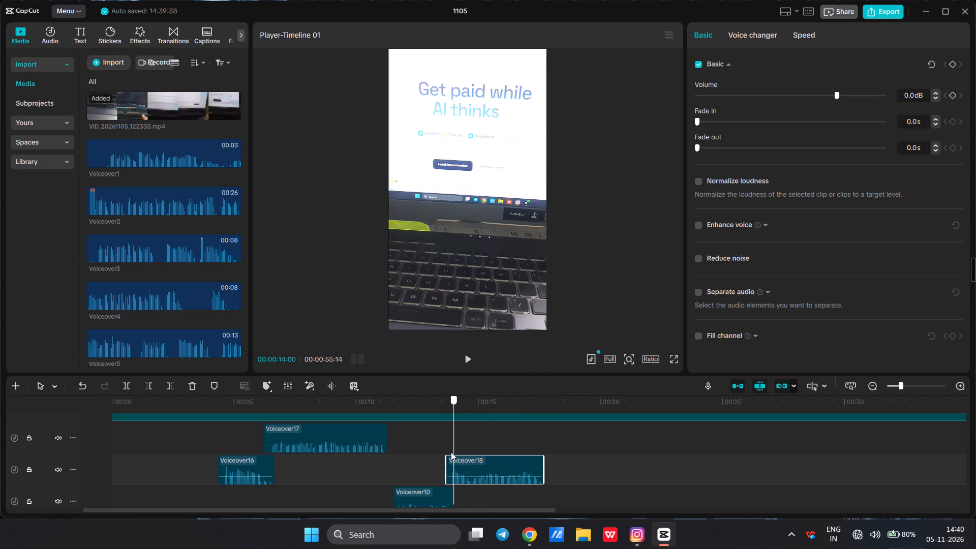
drag(451, 452, 540, 487)
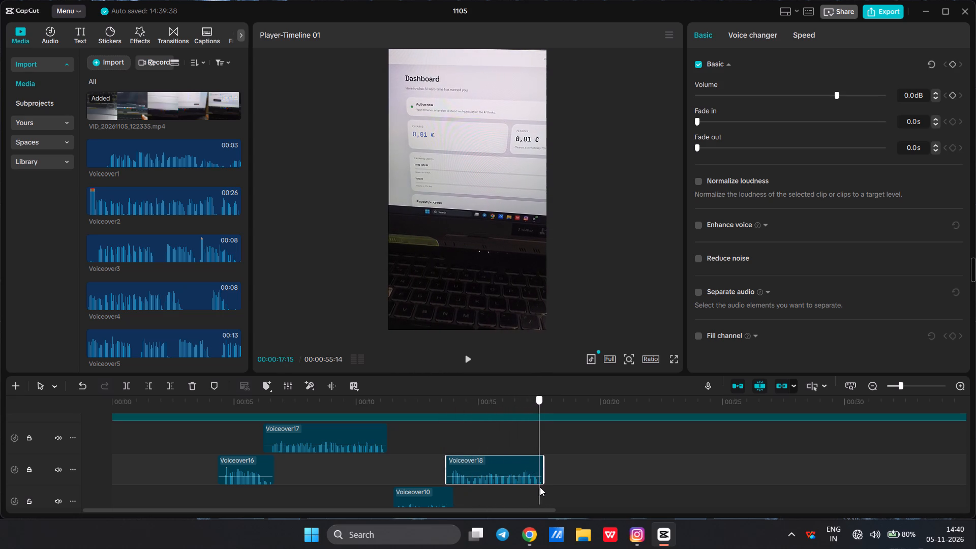
drag(540, 487, 453, 501)
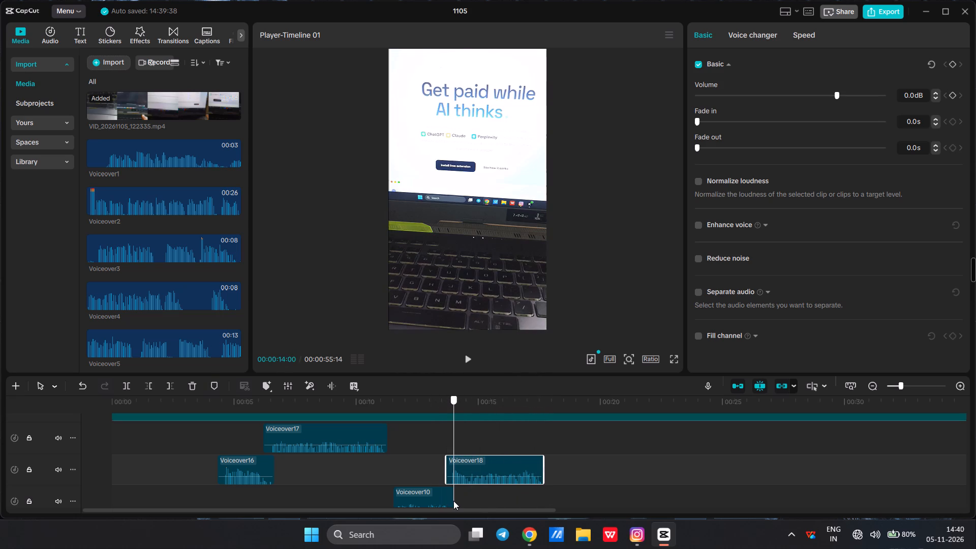
drag(453, 501, 444, 500)
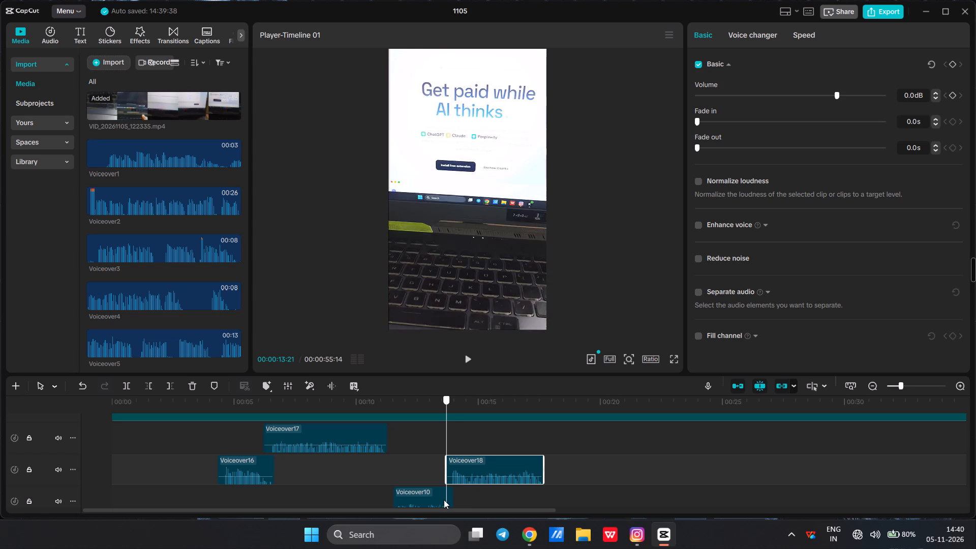
drag(444, 500, 532, 503)
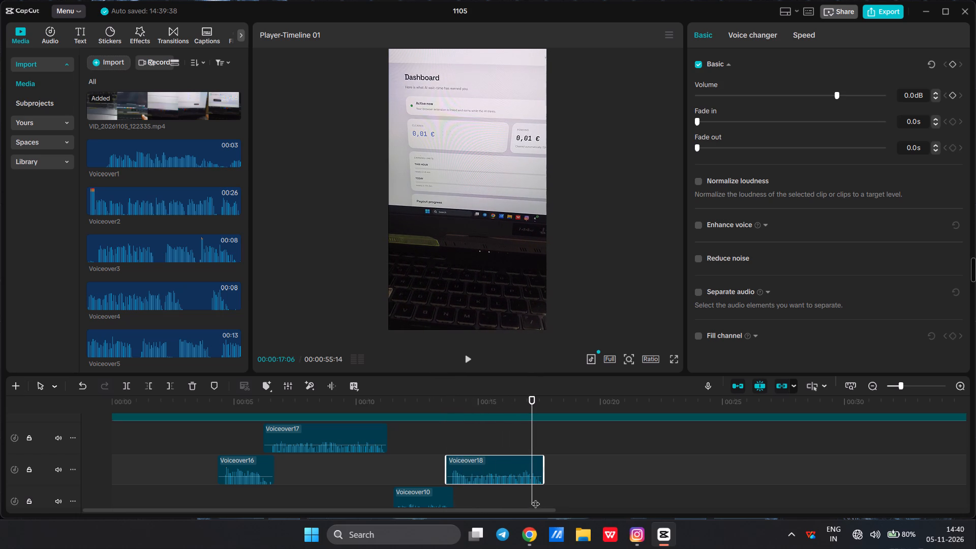
Examine the audio tracks holding Voiceover10, Voiceover7 and Voiceover18, scrubbing around 14 to 15 s to check the clip arrangement.
scroll(542, 494, down, 7)
scroll(520, 479, up, 2)
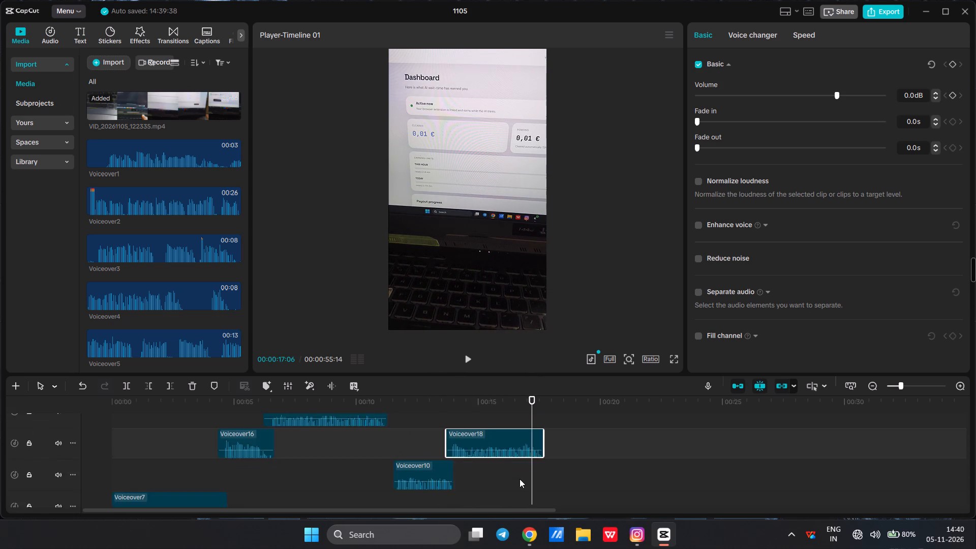
scroll(520, 479, up, 5)
scroll(544, 480, down, 5)
scroll(504, 473, down, 3)
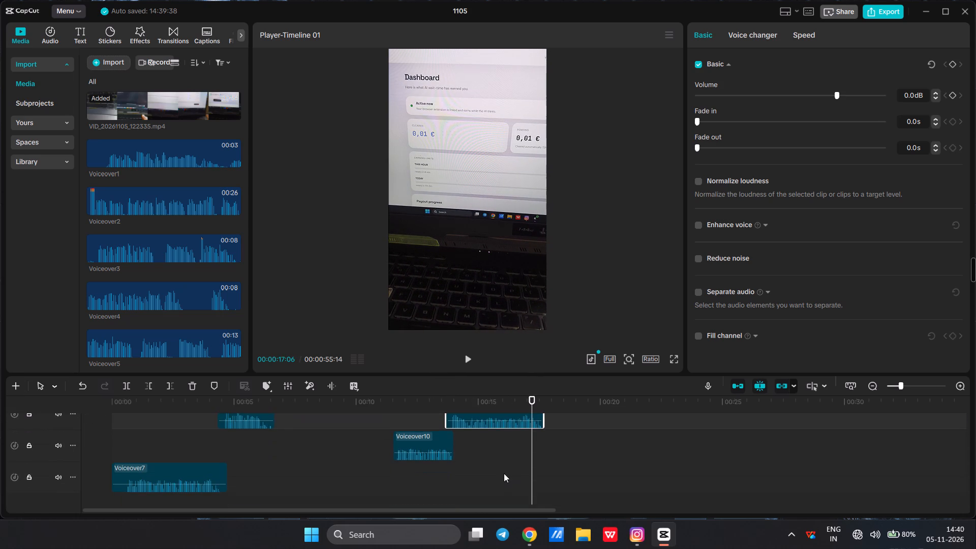
drag(491, 403, 470, 419)
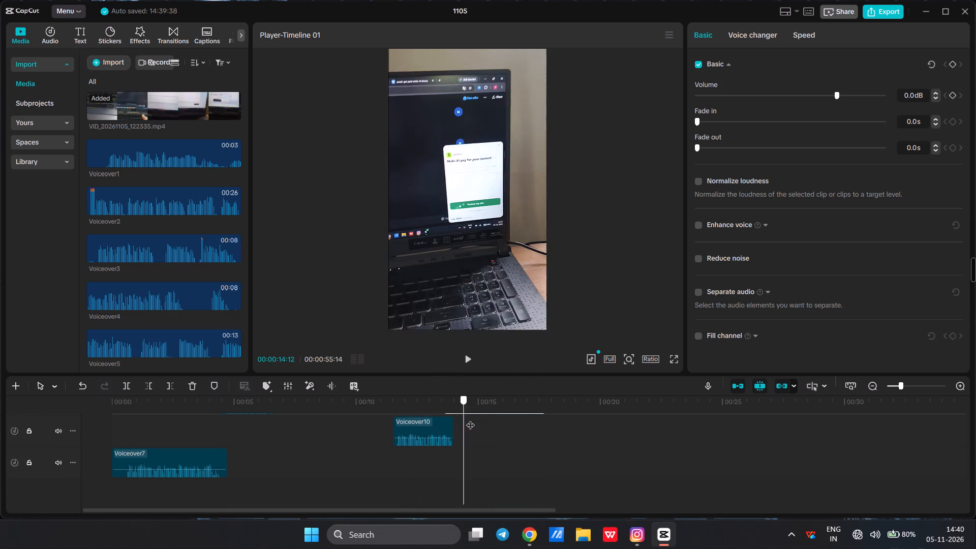
drag(470, 419, 478, 419)
scroll(503, 447, up, 5)
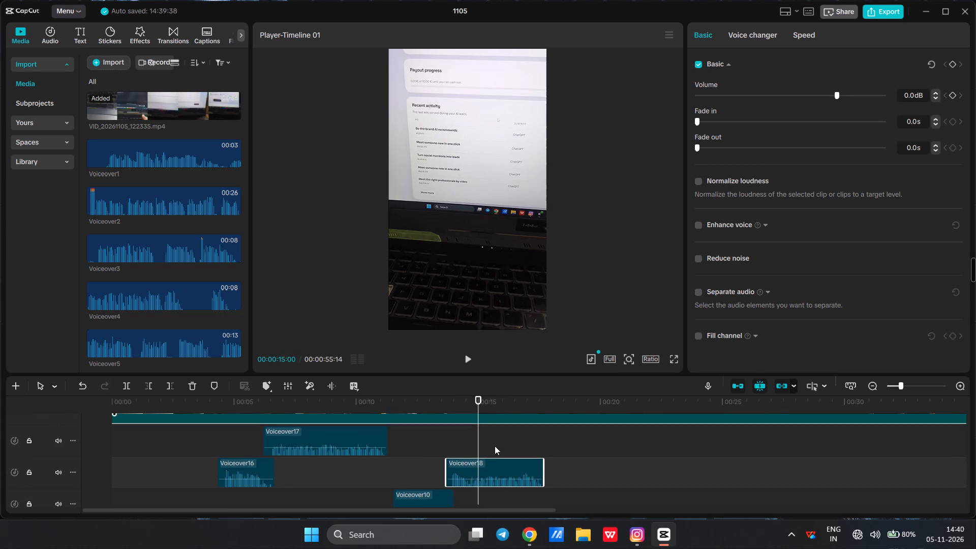
scroll(501, 486, down, 3)
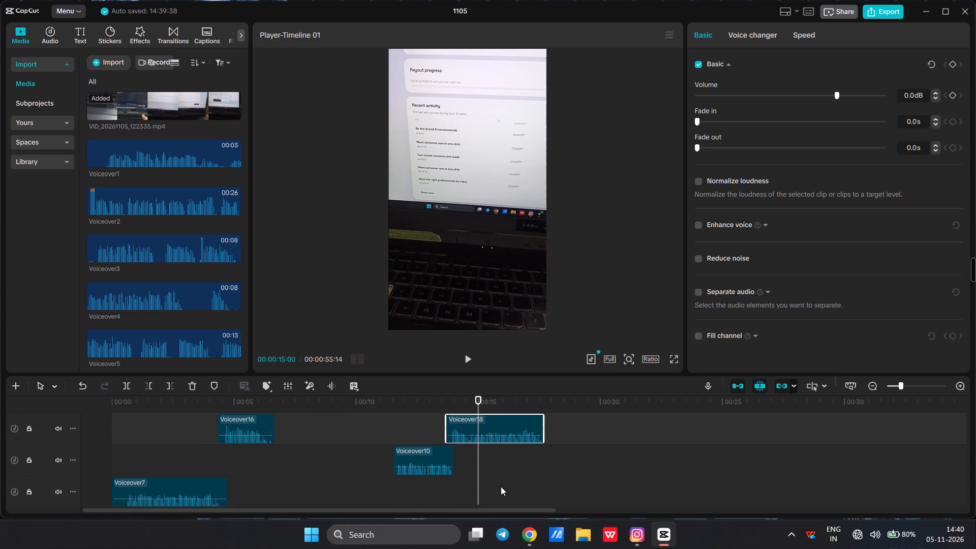
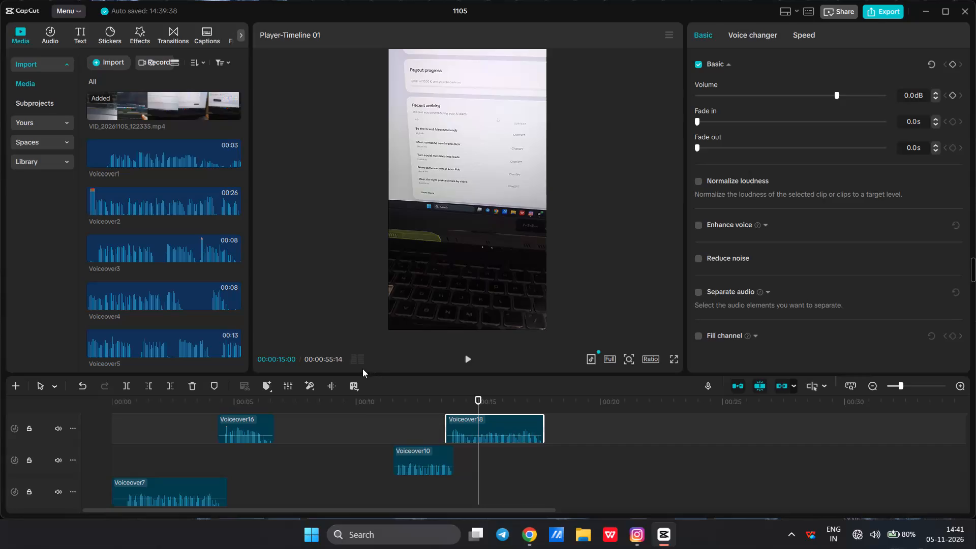
Play back the narration from about 10 s and around Voiceover18, and delete the Voiceover18 clip from the track holding Voiceover16.
click(368, 408)
key(space)
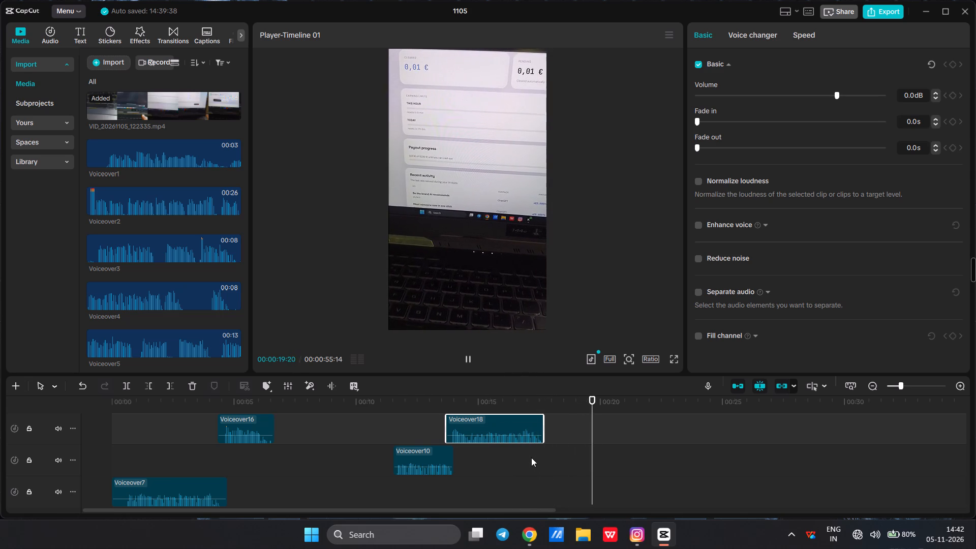
click(444, 403)
key(space)
key(space)
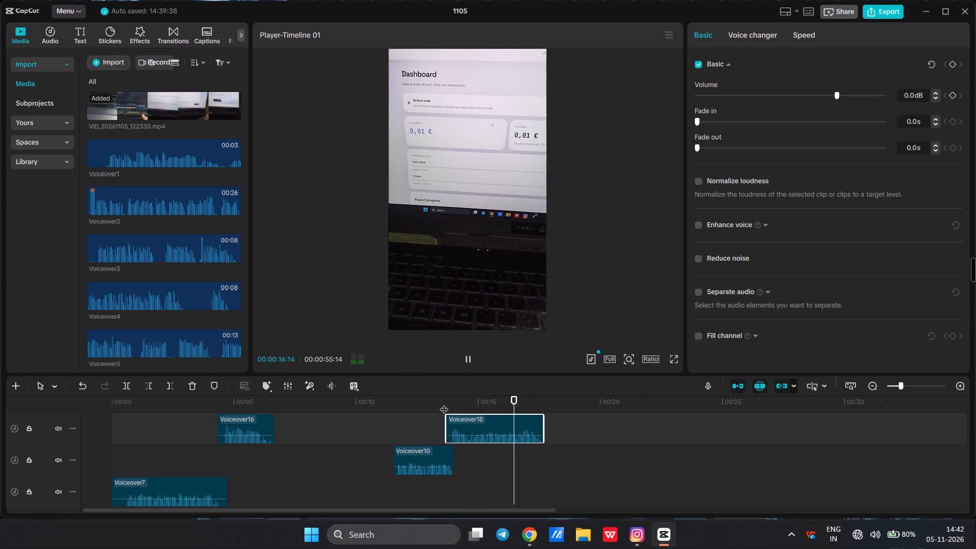
click(447, 402)
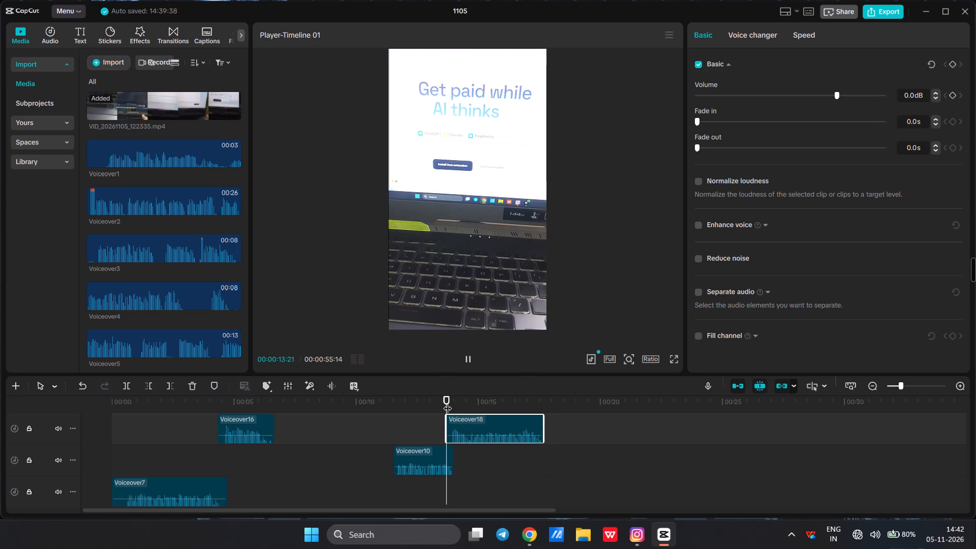
key(Delete)
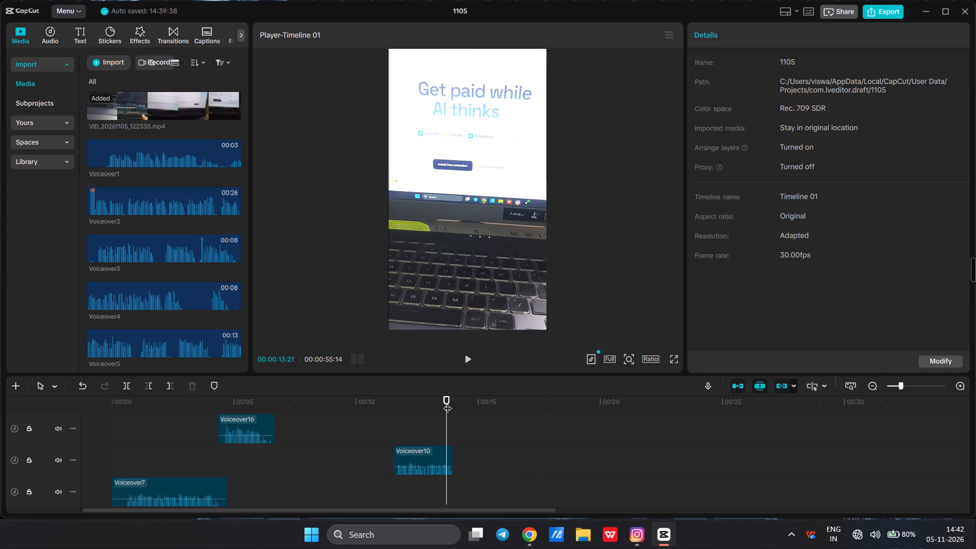
Play through Voiceover10 to its end and start recording a replacement voiceover at 00:00:14:00.
click(414, 402)
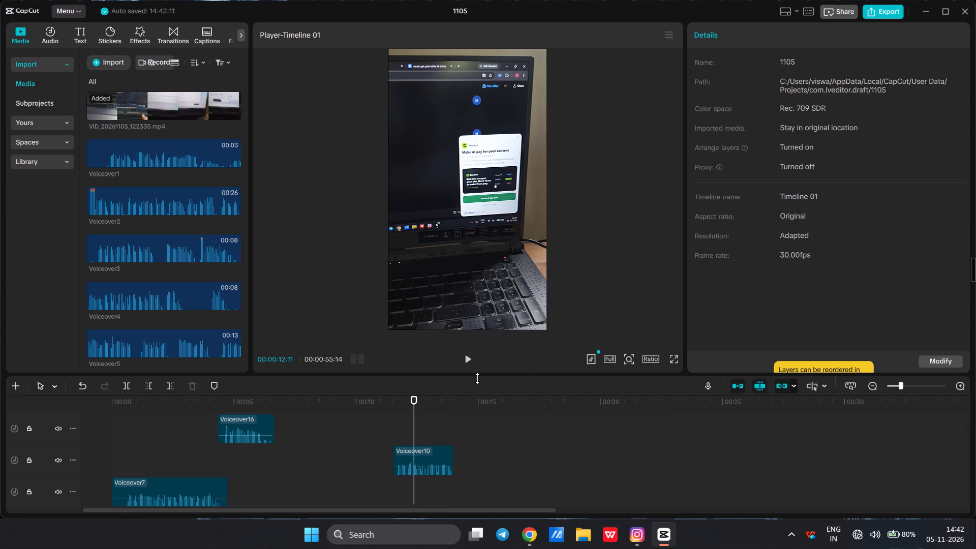
click(468, 356)
click(709, 381)
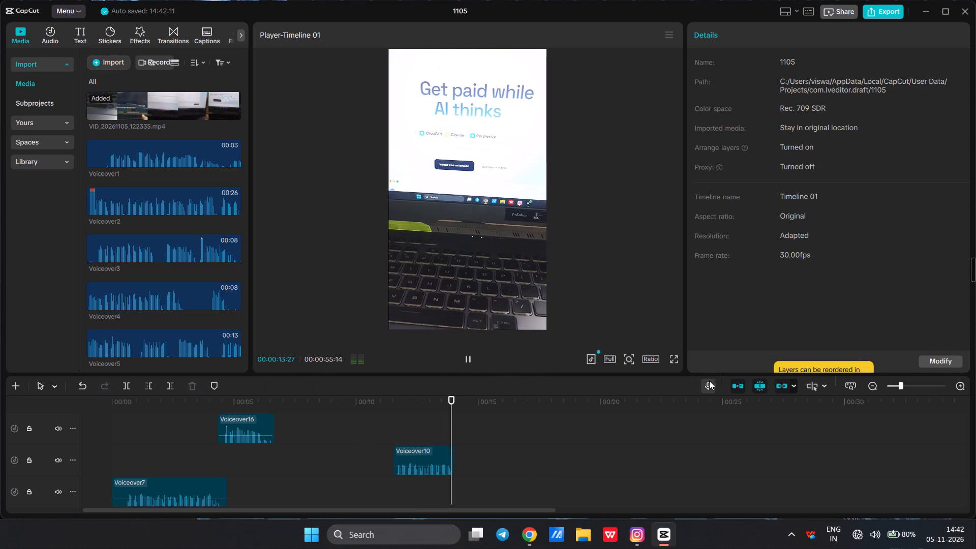
click(798, 96)
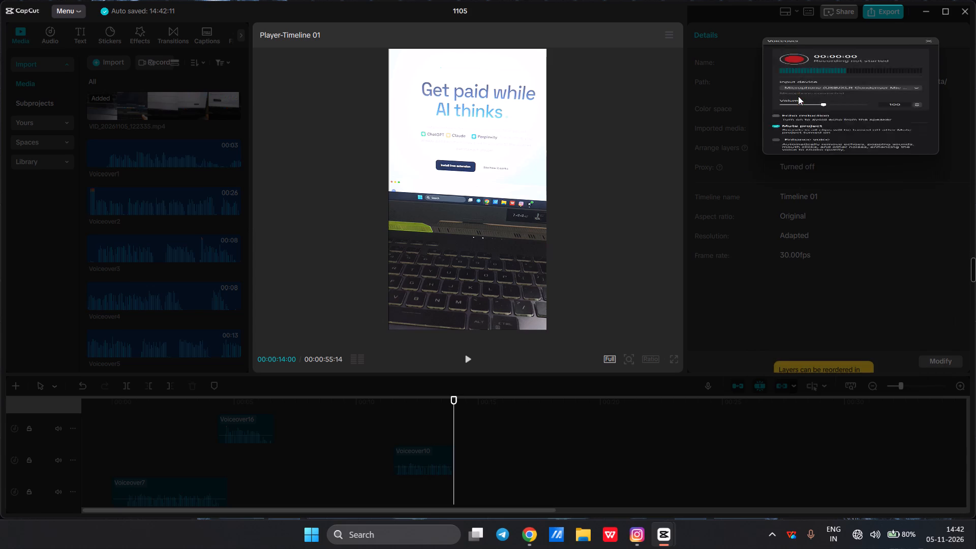
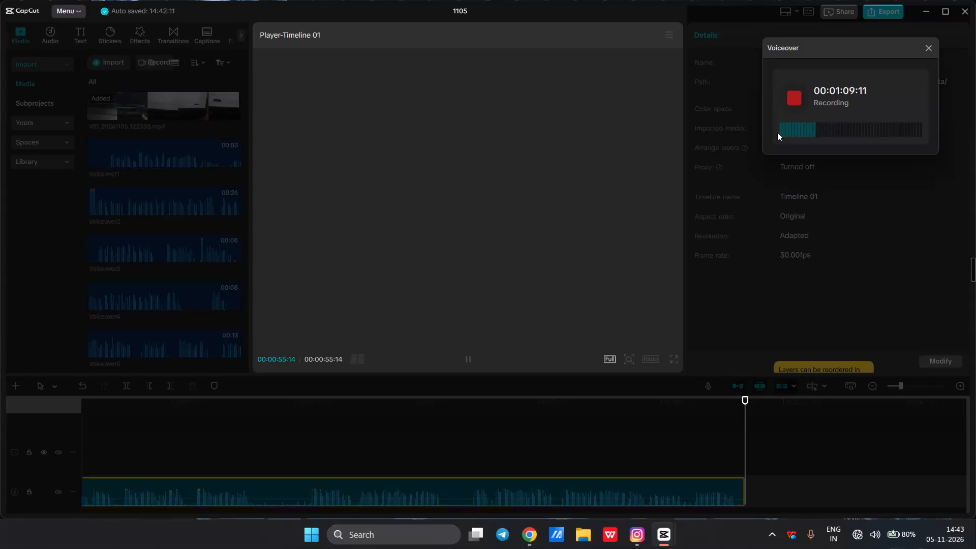
Stop the voiceover recording and close the recording window.
key(space)
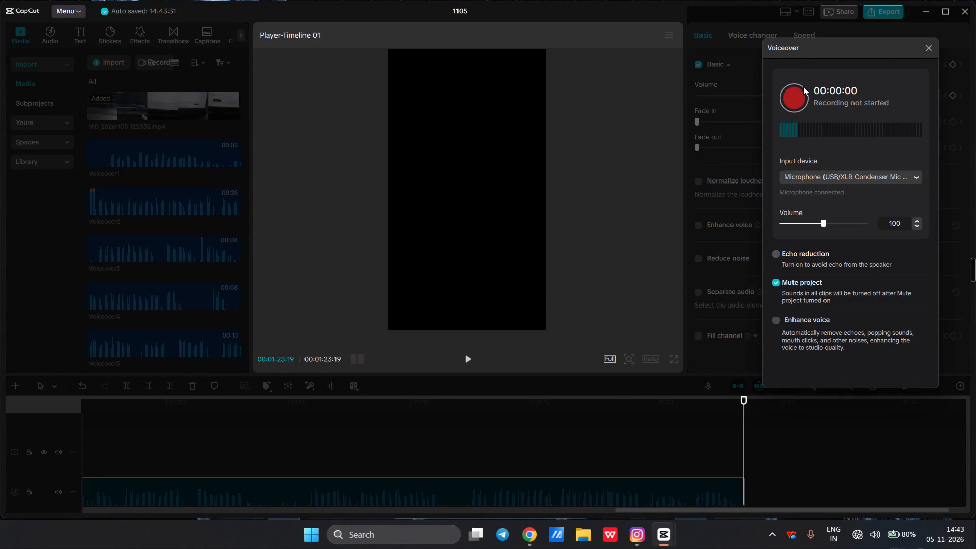
click(927, 45)
Play the new recording to find its usable take, split it at 00:01:13:06 and delete the part before the split.
click(471, 407)
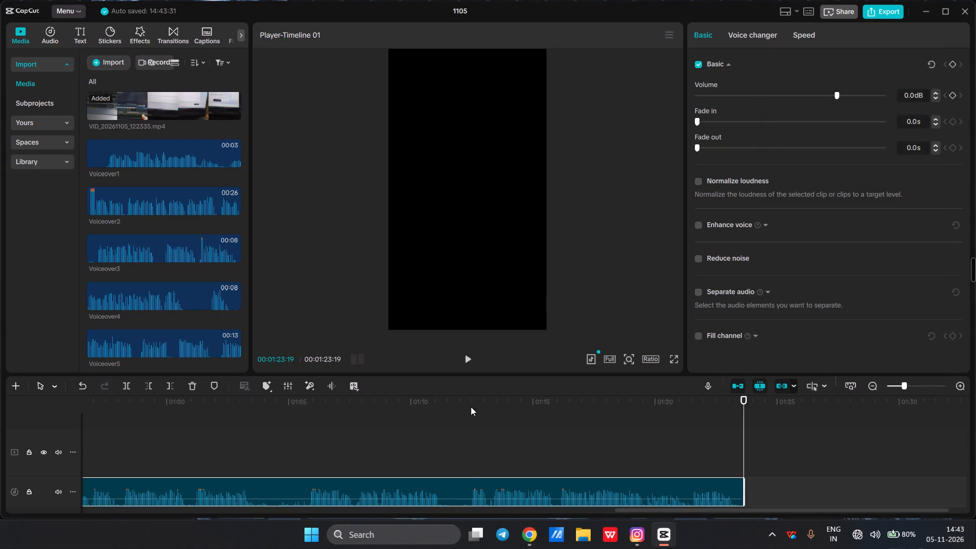
key(space)
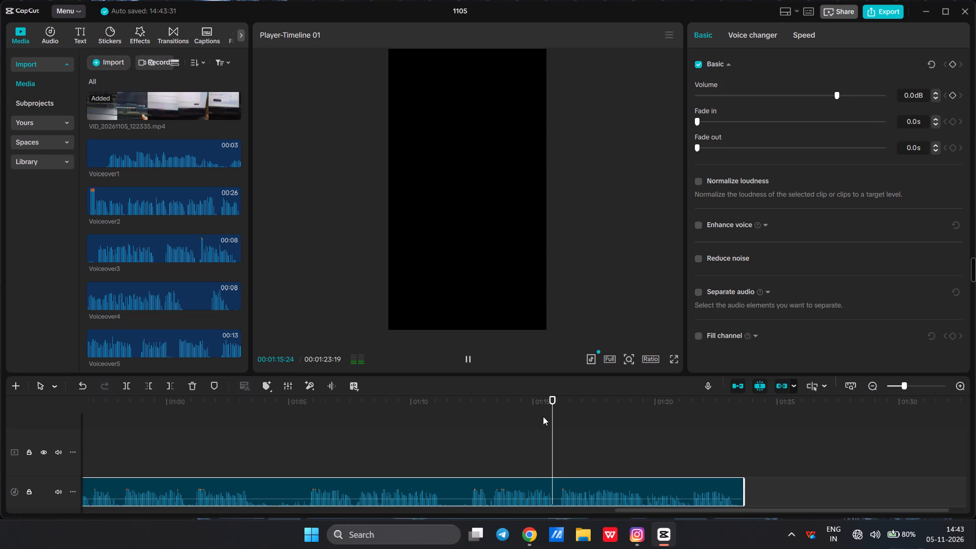
click(477, 402)
key(space)
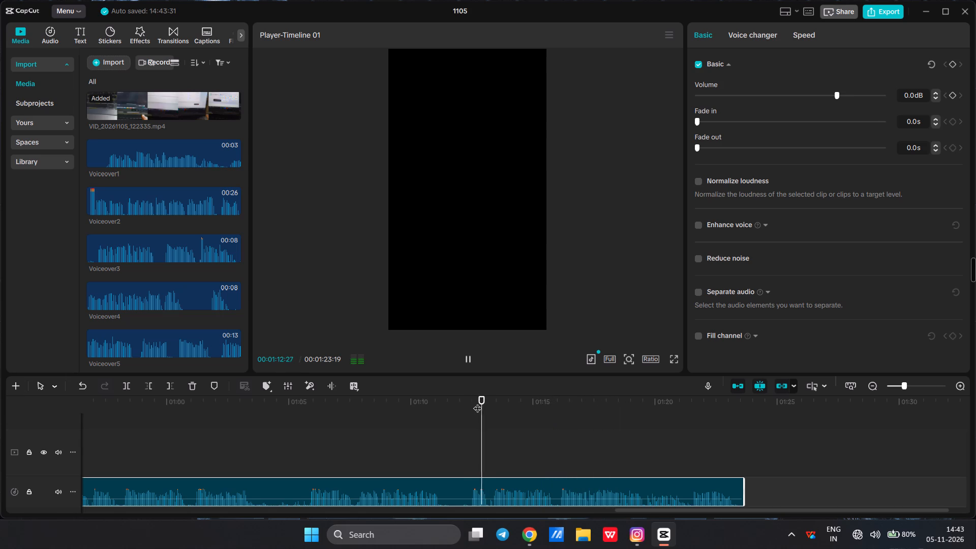
key(space)
key(ctrl+b)
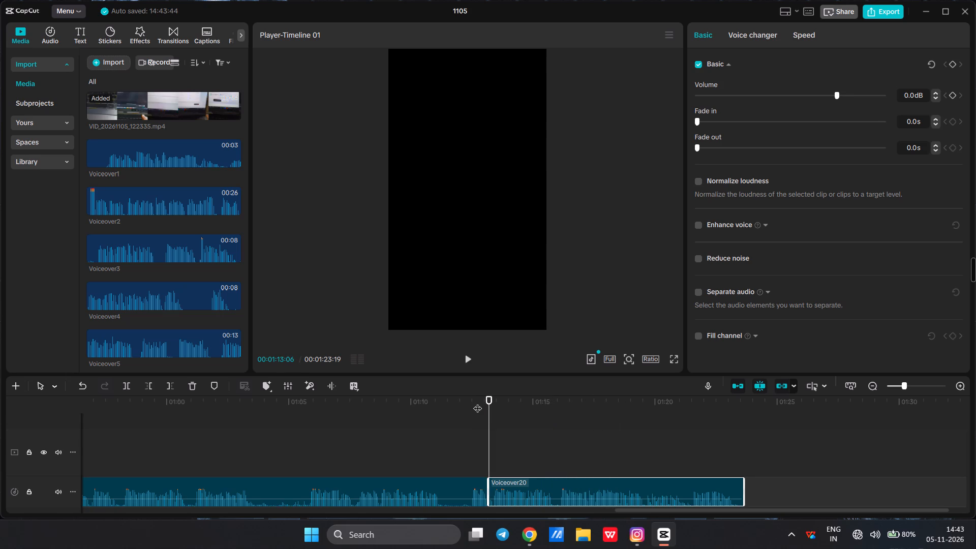
click(385, 497)
key(Delete)
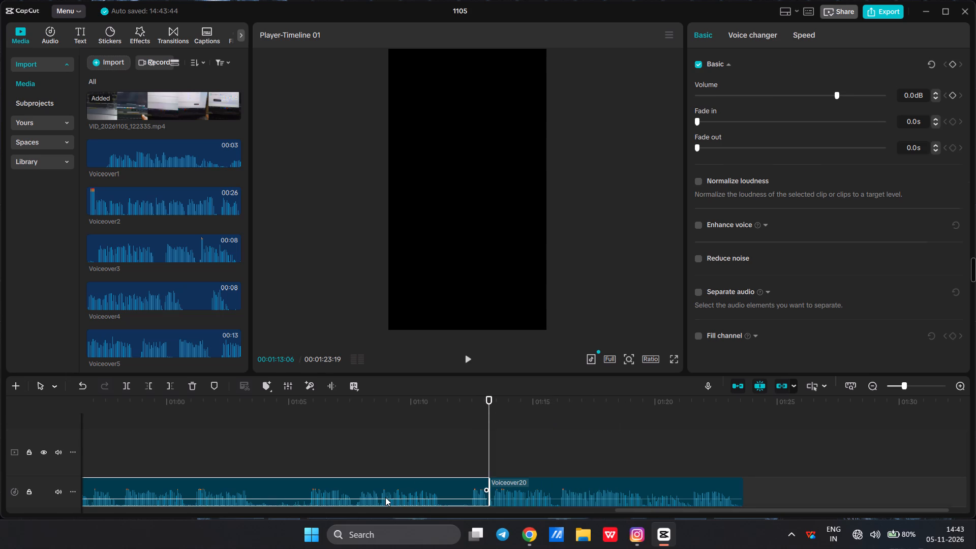
Move the remaining Voiceover20 clip back onto the Voiceover16 track, starting at about 13.7 s near the end of Voiceover10.
drag(551, 482, 17, 486)
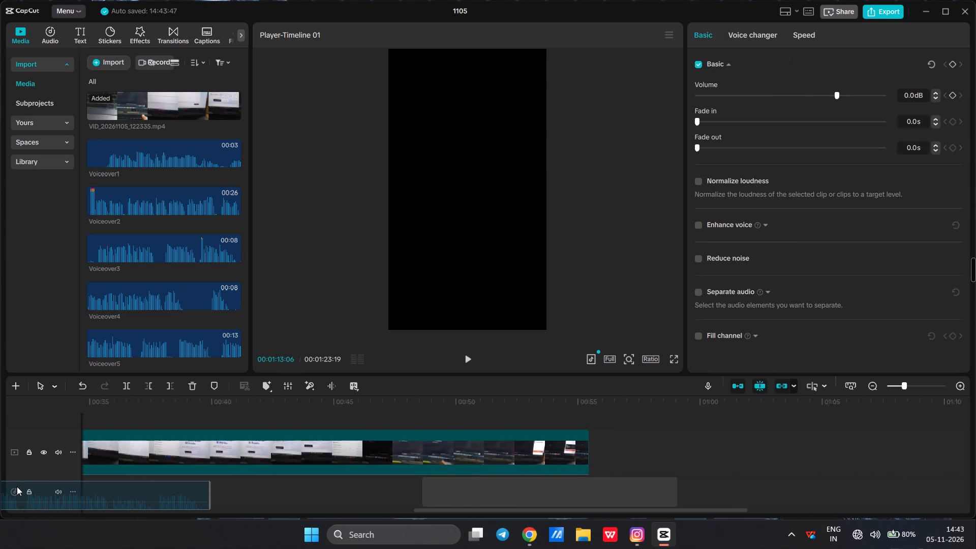
drag(17, 486, 632, 482)
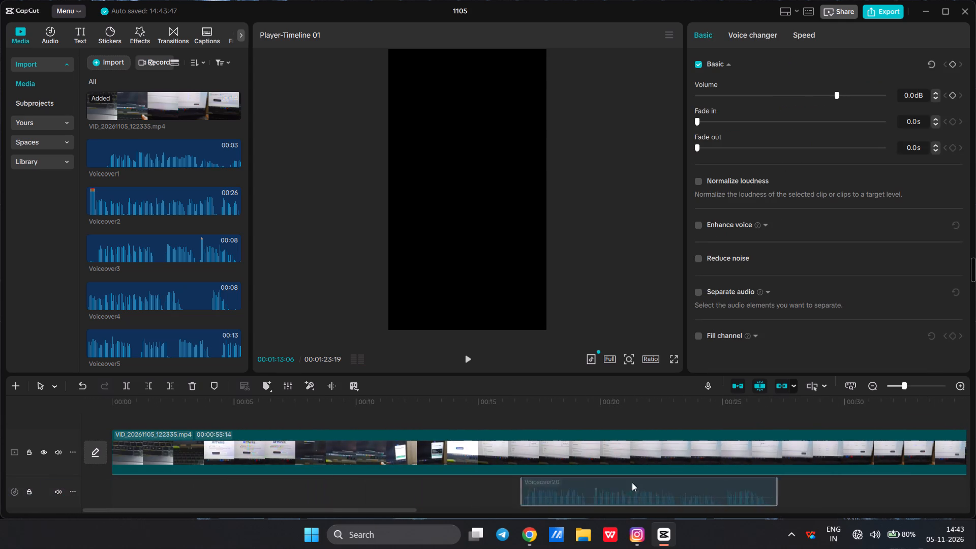
drag(632, 482, 848, 481)
scroll(615, 482, down, 2)
scroll(482, 467, down, 4)
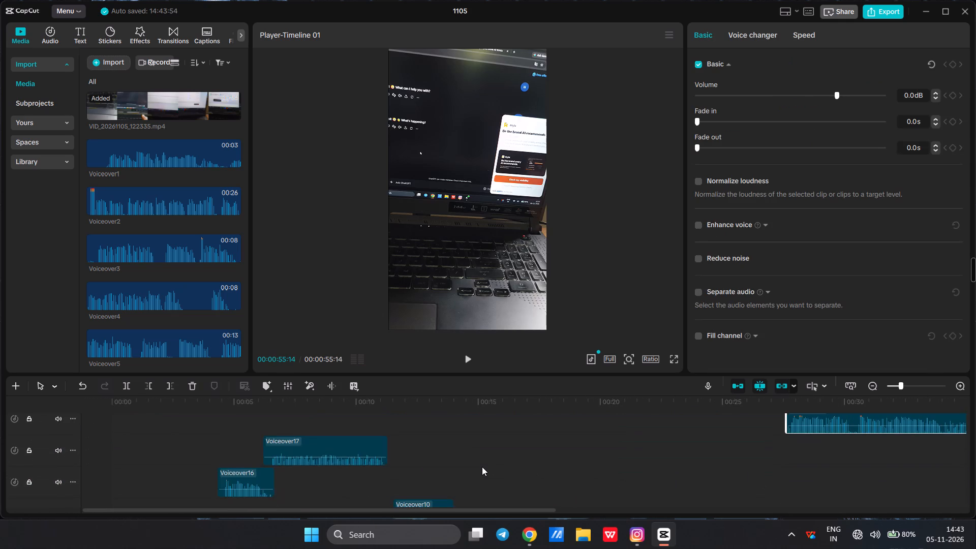
scroll(482, 467, down, 4)
scroll(482, 467, up, 8)
drag(871, 454, 557, 469)
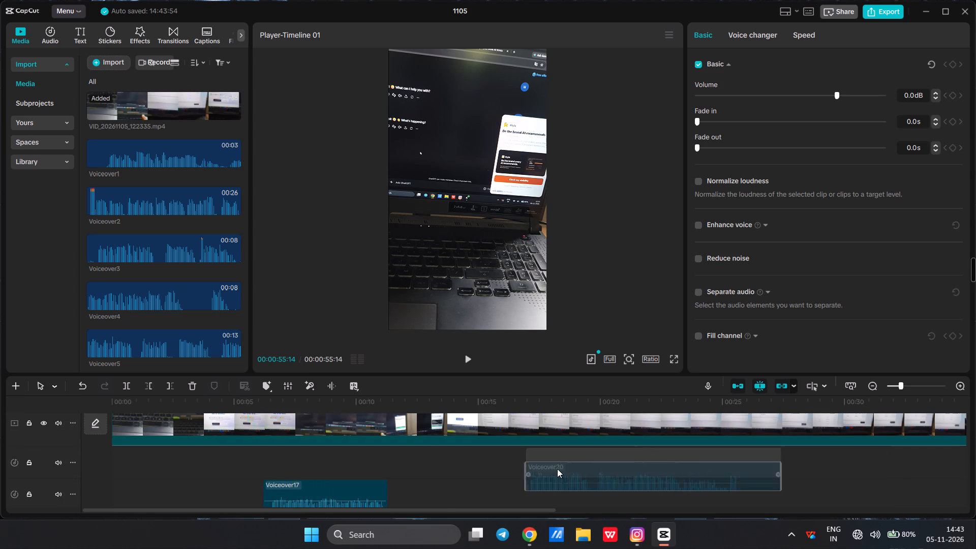
drag(557, 469, 515, 477)
scroll(508, 480, down, 3)
scroll(409, 469, up, 3)
drag(486, 457, 510, 492)
scroll(443, 480, down, 3)
scroll(482, 480, up, 3)
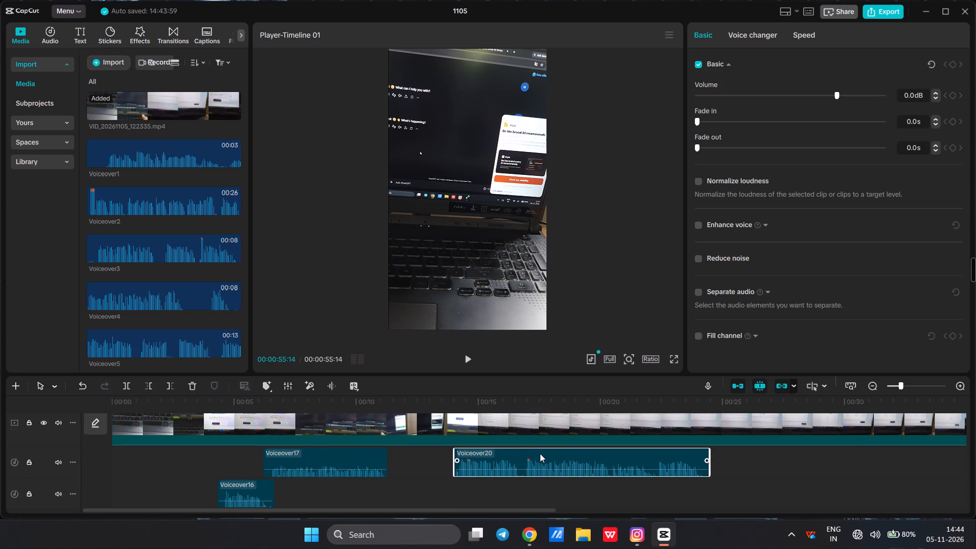
drag(540, 454, 530, 483)
scroll(459, 487, down, 5)
click(511, 417)
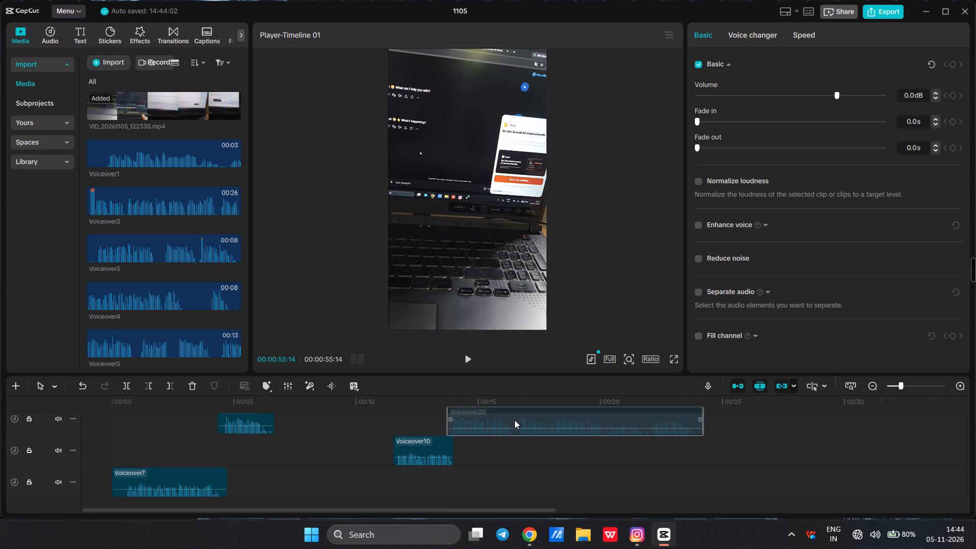
Play the narration from the beginning and shift Voiceover20 slightly later so it starts where Voiceover10 ends, at about 14 s.
drag(125, 403, 107, 402)
right_drag(117, 402, 107, 402)
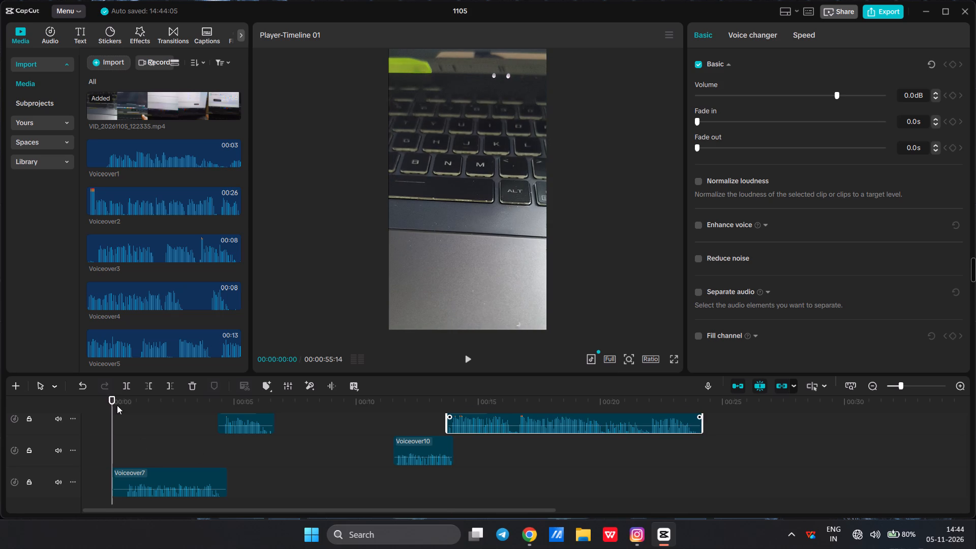
click(467, 359)
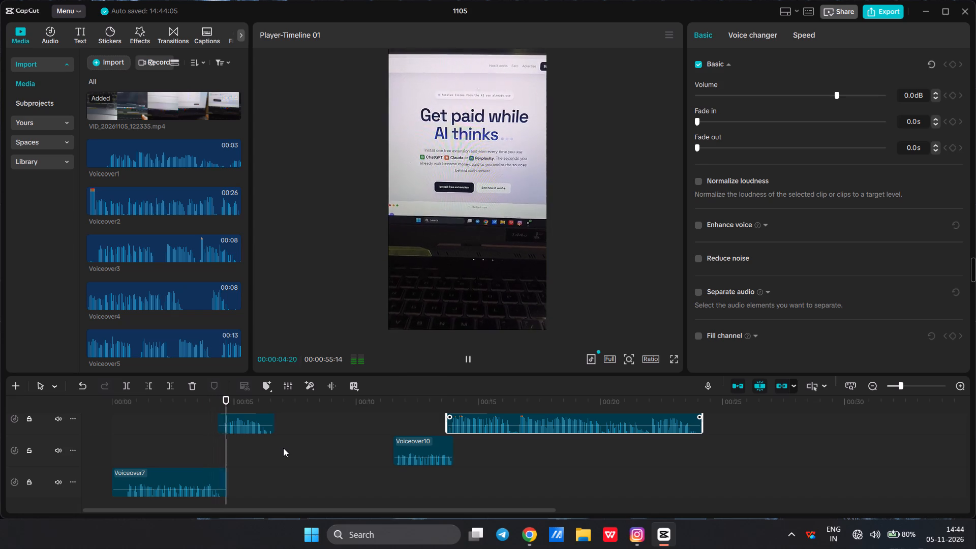
click(313, 466)
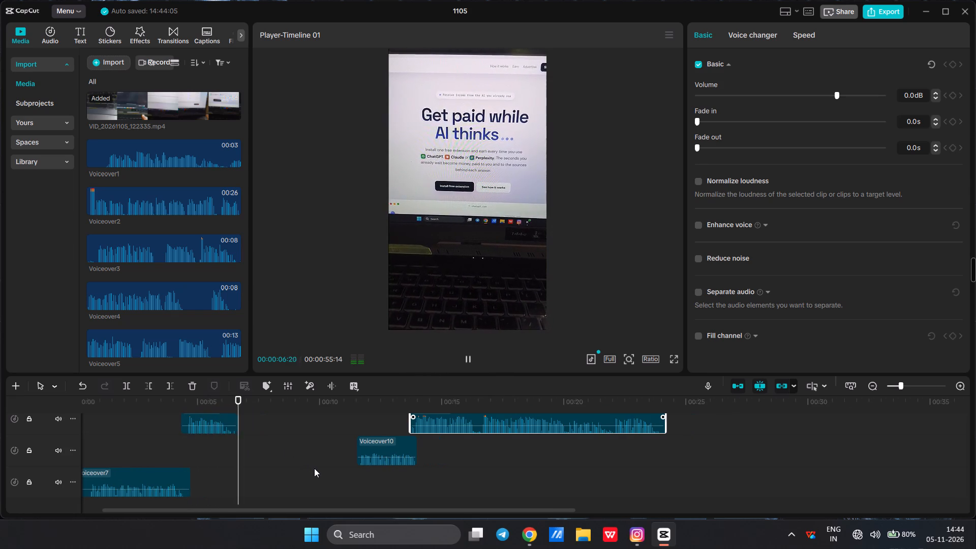
scroll(258, 472, up, 2)
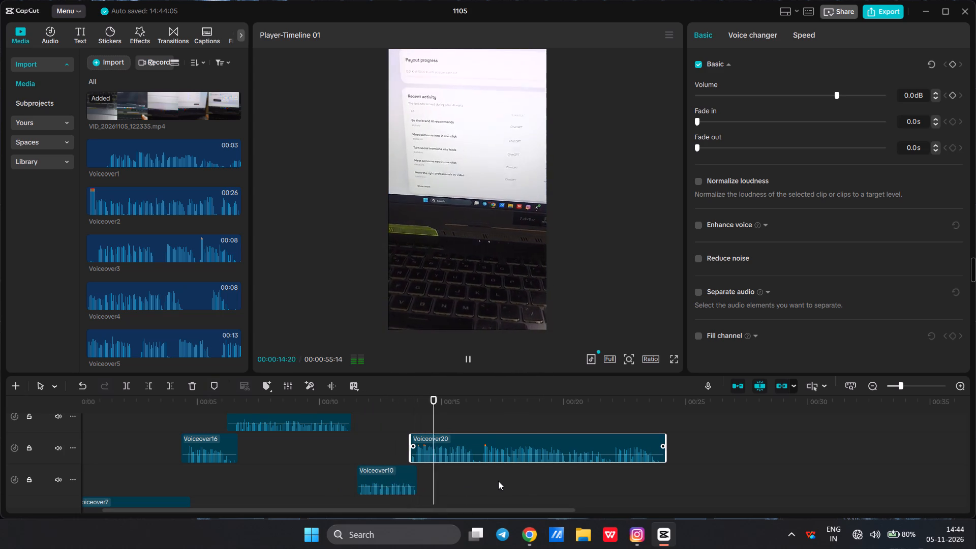
drag(487, 439, 494, 439)
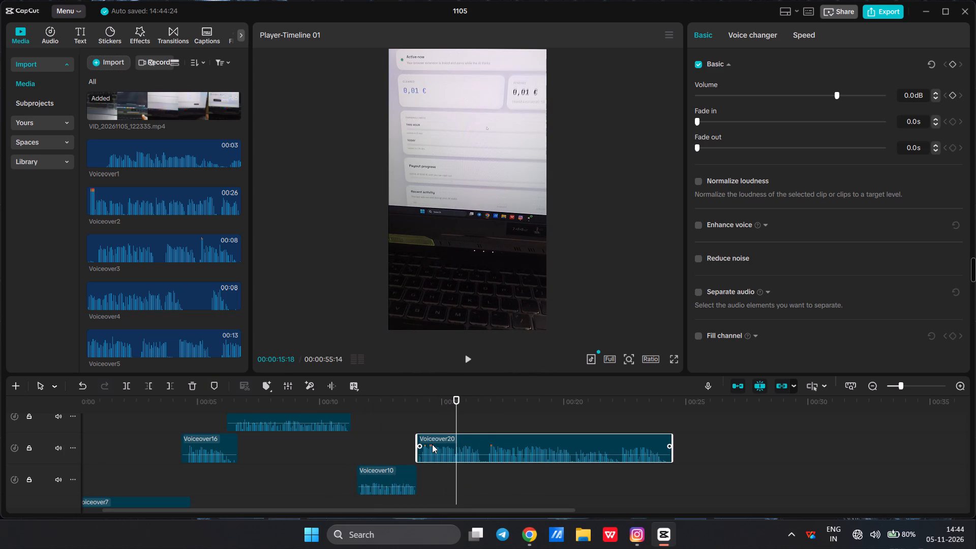
Replay the transition from Voiceover10 into Voiceover20 and shift Voiceover20 later to start at about 00:00:14:11.
click(396, 414)
click(465, 354)
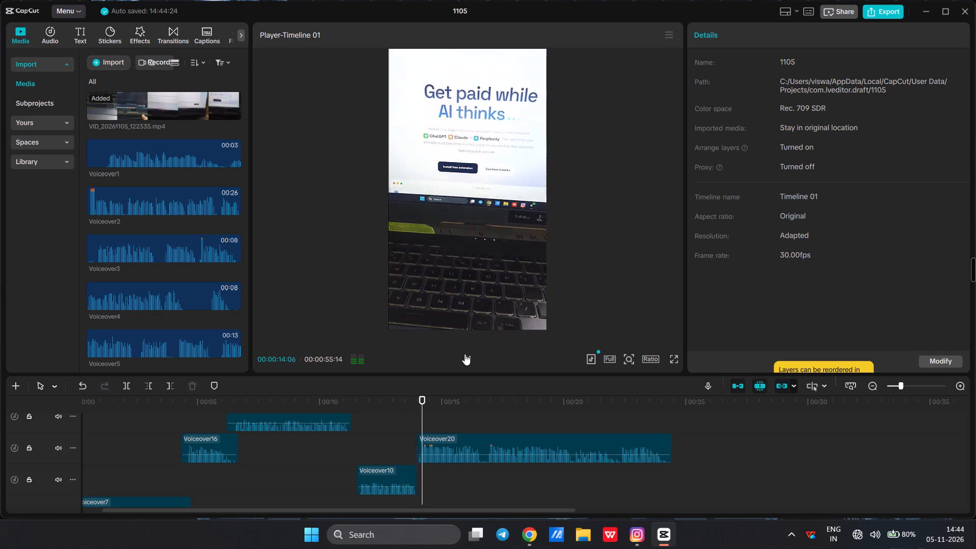
click(433, 444)
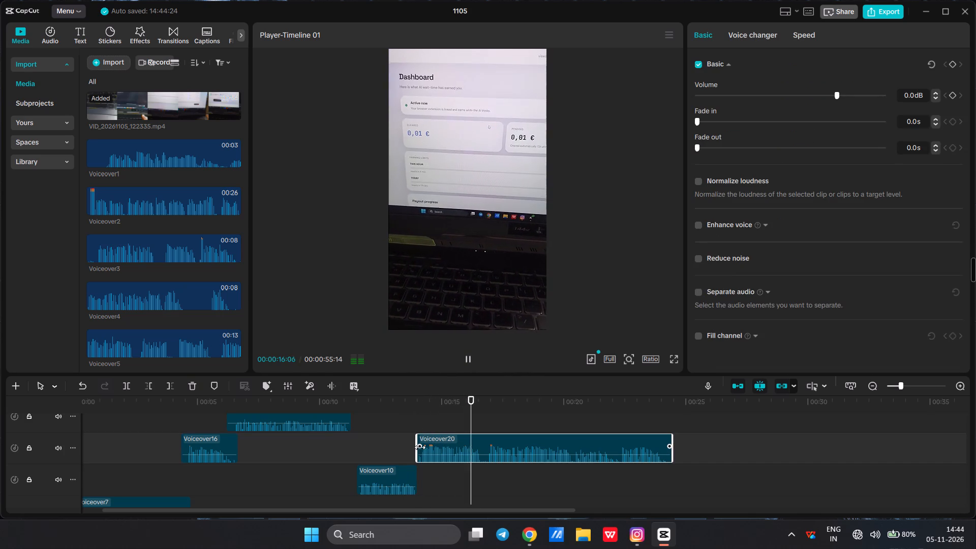
click(417, 444)
click(430, 442)
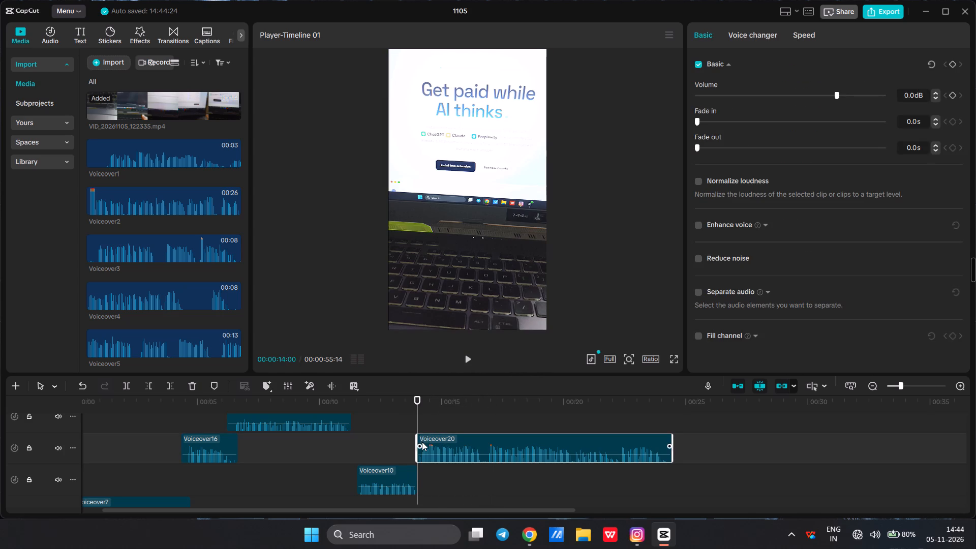
drag(418, 442, 428, 442)
Extend the start of Voiceover20 back to the end of Voiceover10, at about 00:00:14:00.
click(428, 442)
click(425, 442)
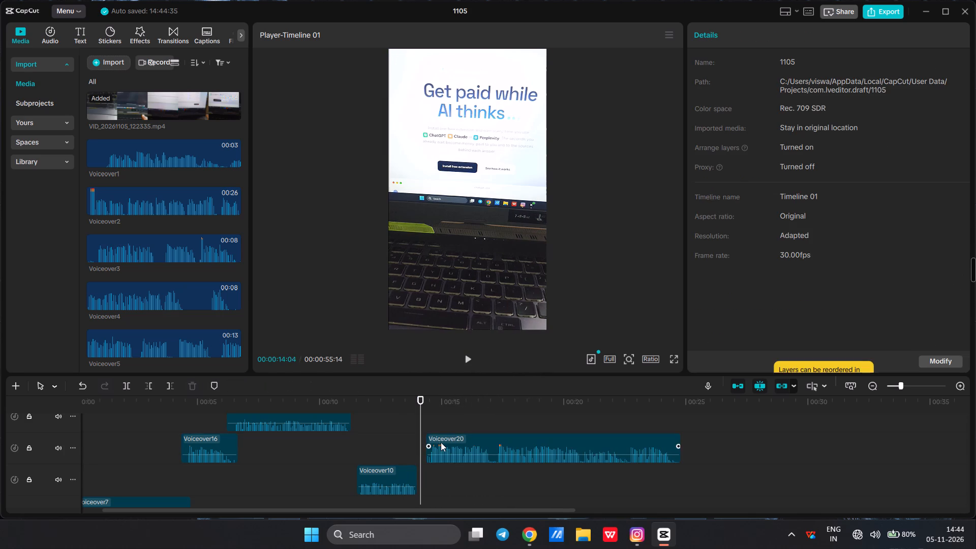
click(442, 442)
drag(425, 450, 421, 450)
click(450, 447)
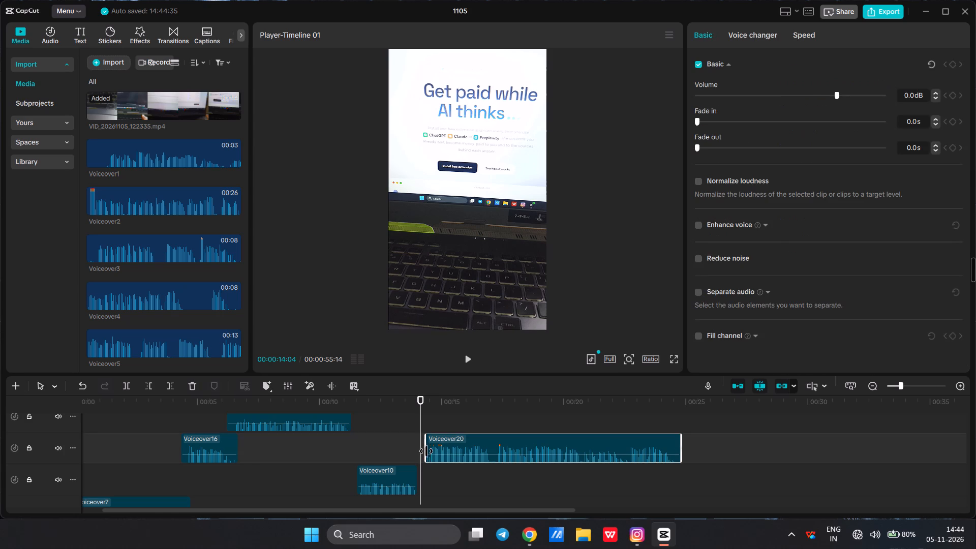
click(425, 450)
click(434, 447)
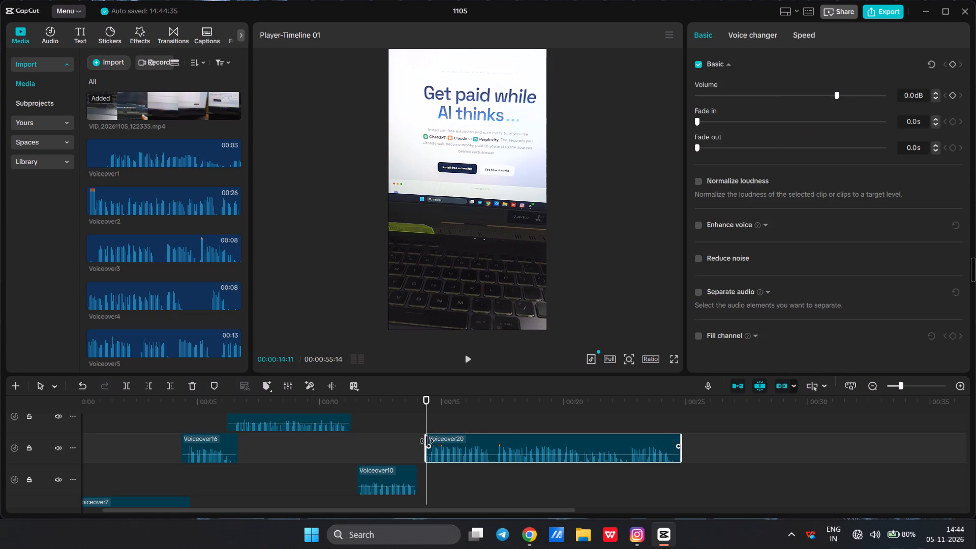
drag(426, 440, 421, 439)
Play the join from 00:00:13:14 and shift Voiceover20 slightly earlier, starting at about 13.8 s.
click(404, 405)
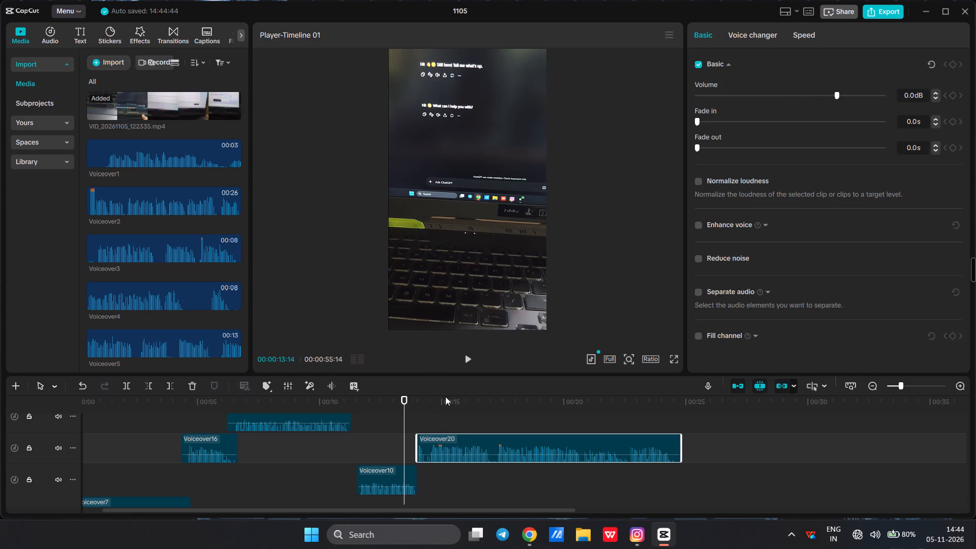
click(470, 359)
click(470, 359)
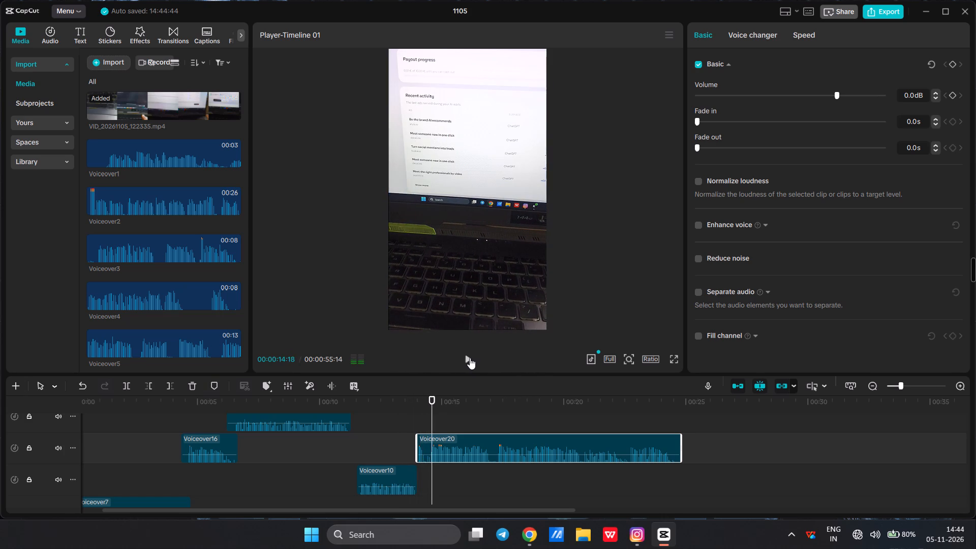
click(415, 442)
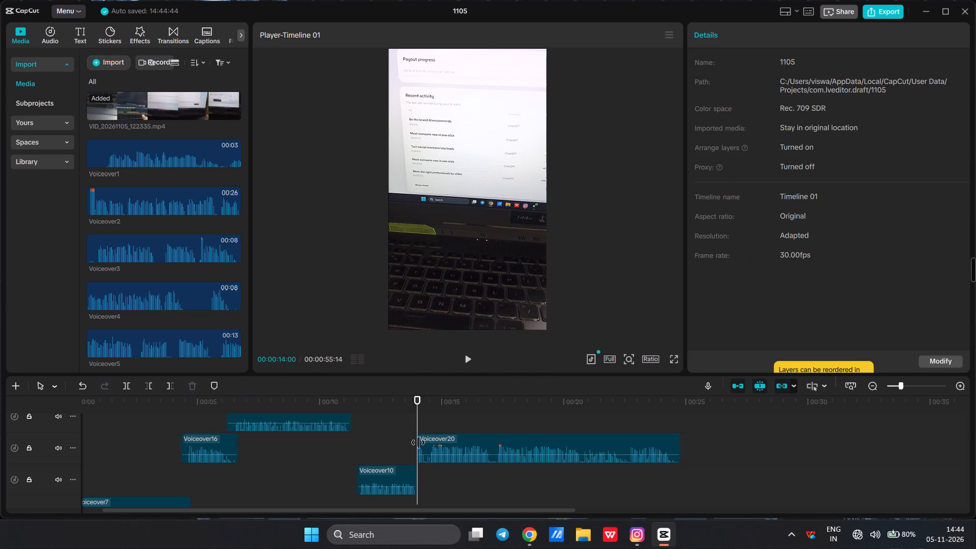
click(437, 441)
click(419, 444)
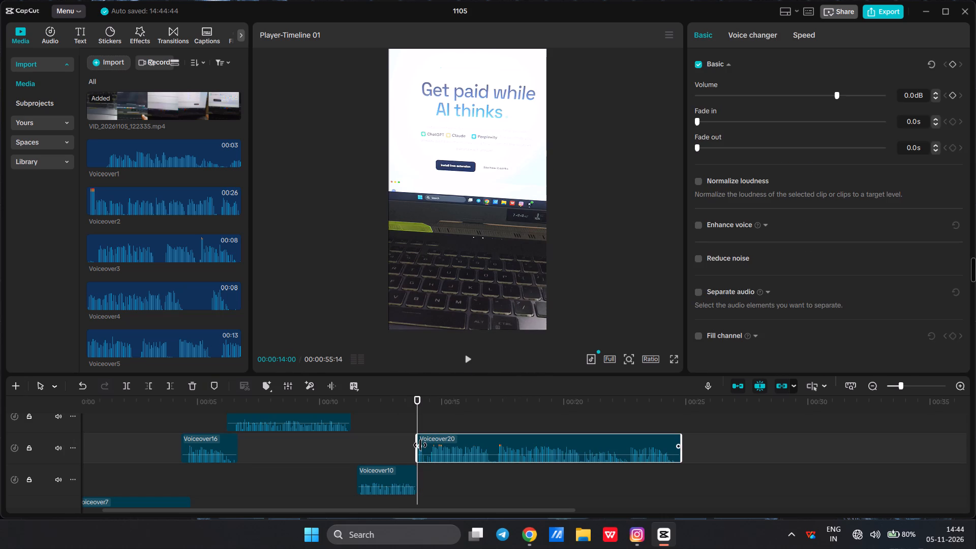
drag(422, 446, 415, 451)
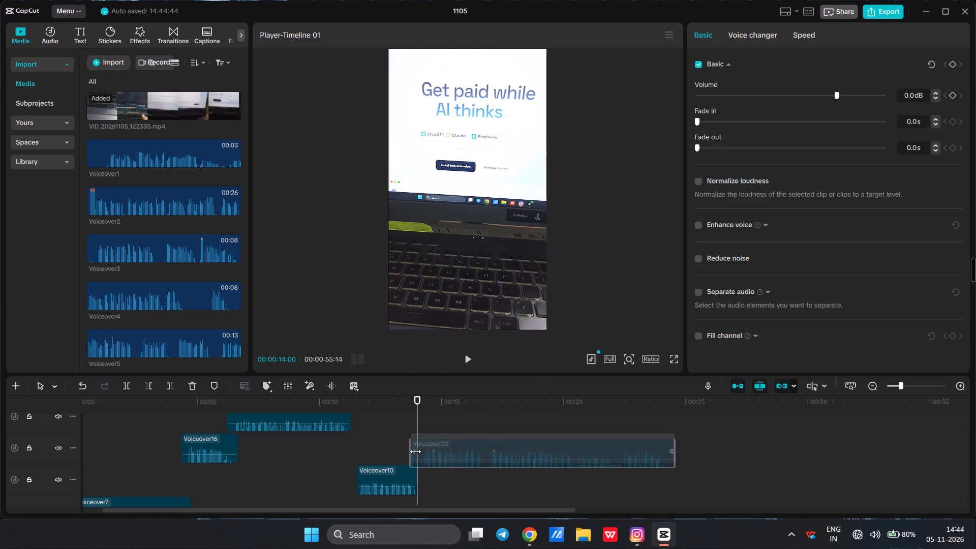
drag(415, 451, 417, 450)
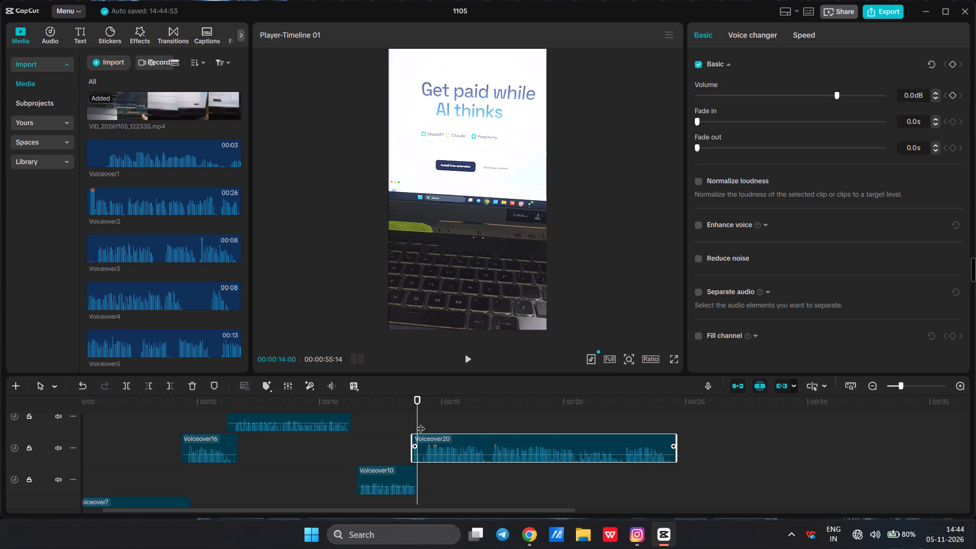
Play the opening of Voiceover20, split it at 00:00:14:05 and delete the short leading piece.
key(space)
key(space)
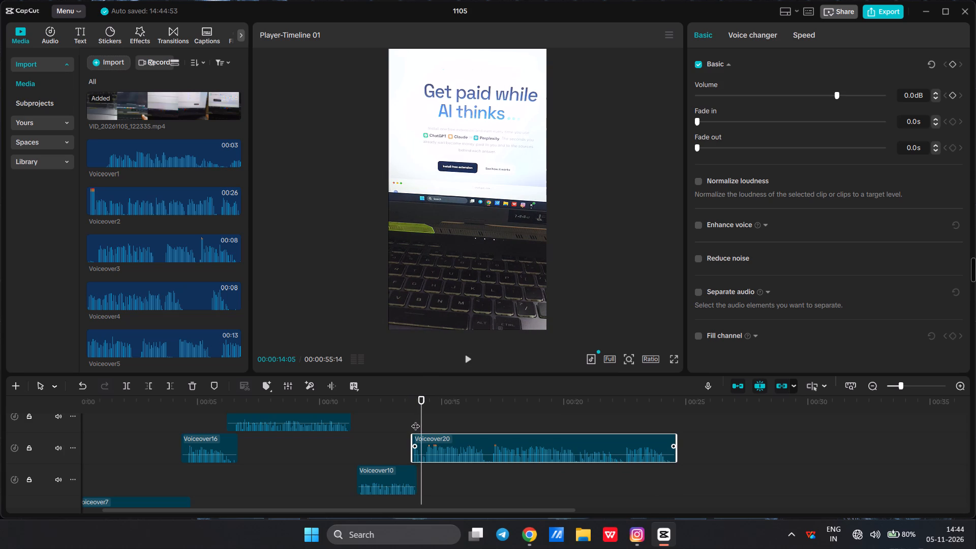
key(ctrl+b)
key(Left)
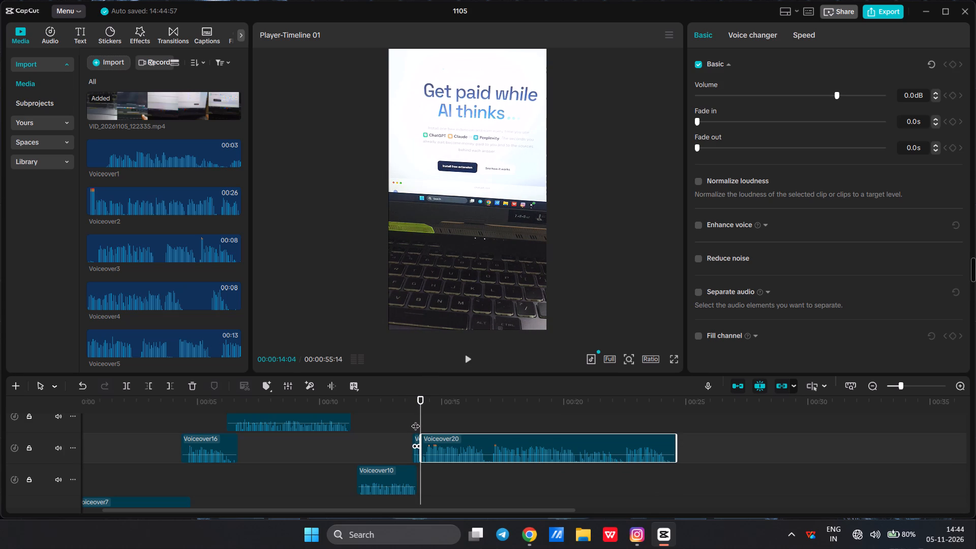
click(418, 452)
click(417, 453)
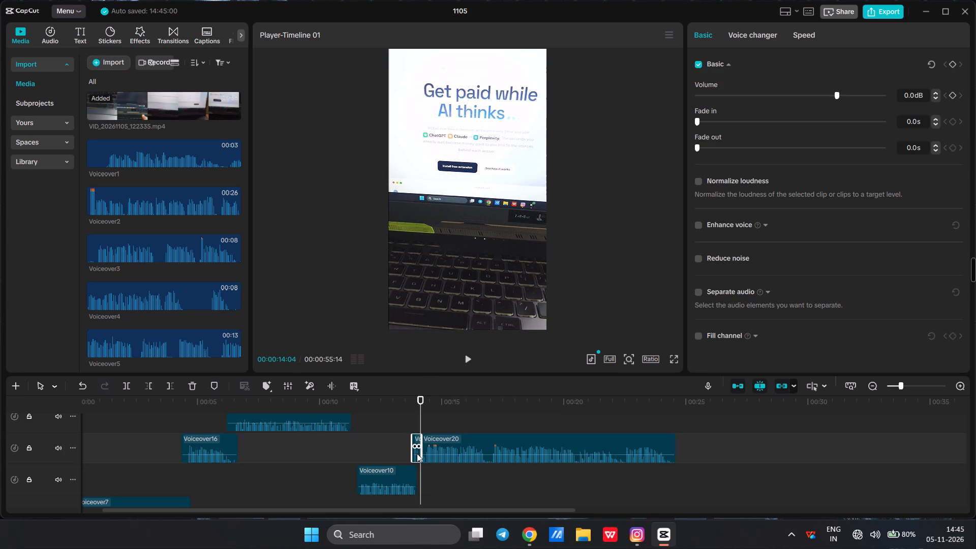
key(Delete)
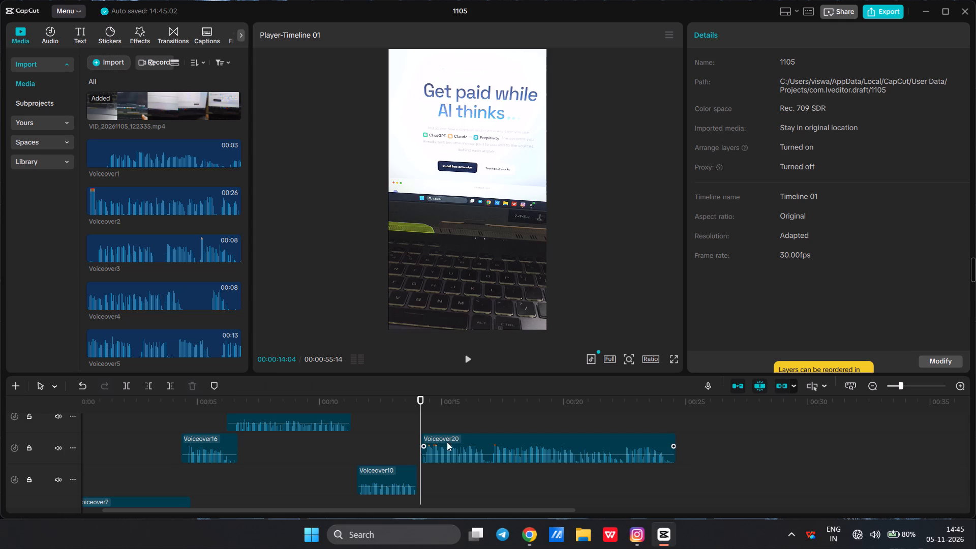
Move the trimmed Voiceover20 clip earlier to start at about 13.6 s, slightly overlapping the end of Voiceover10.
drag(467, 442, 453, 441)
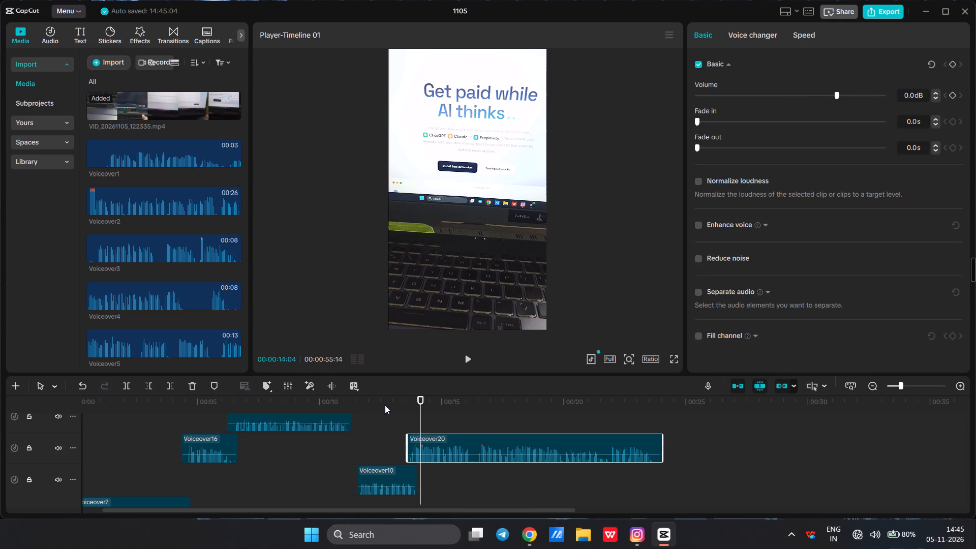
Move Voiceover20 later to start right at the end of Voiceover10, at about 14.0 s, and play across the join.
click(383, 404)
click(469, 356)
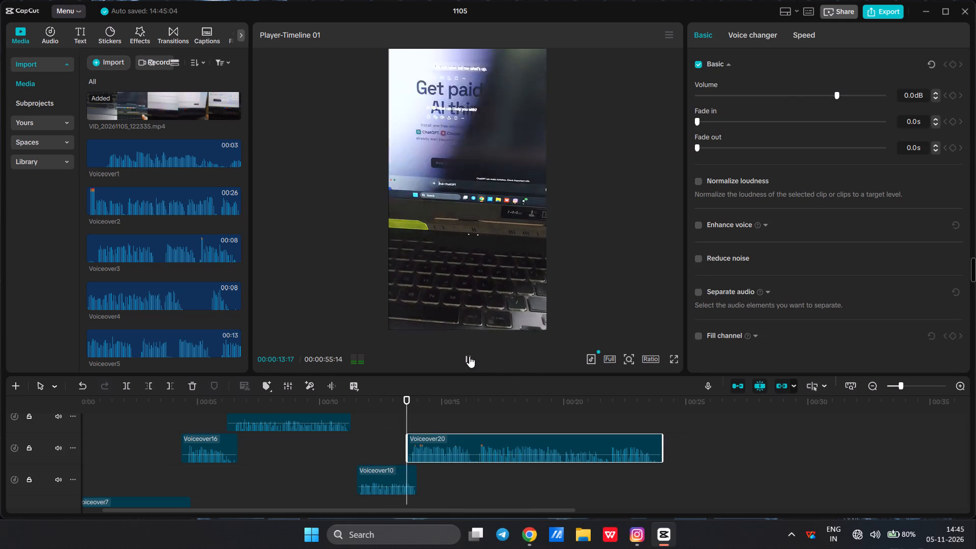
drag(463, 434, 470, 436)
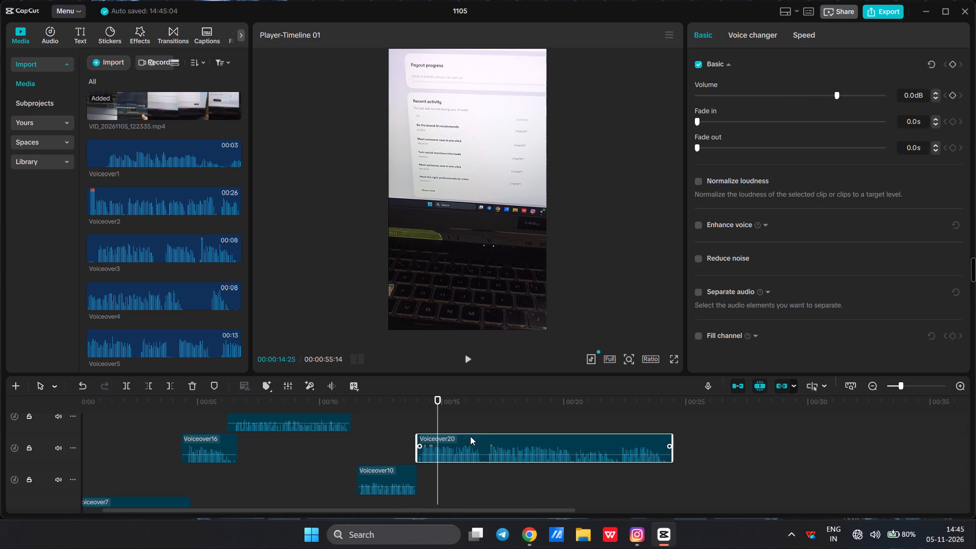
click(409, 404)
click(467, 365)
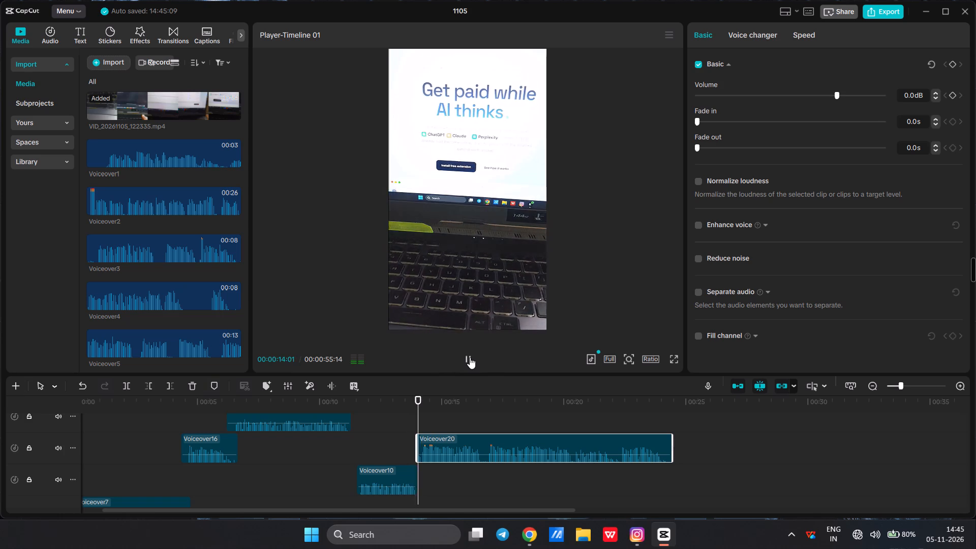
click(374, 412)
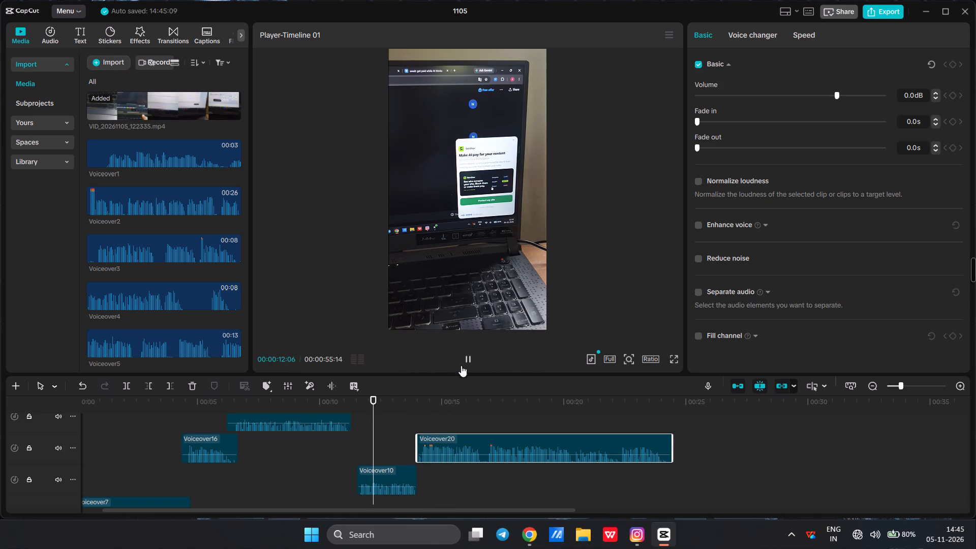
click(468, 362)
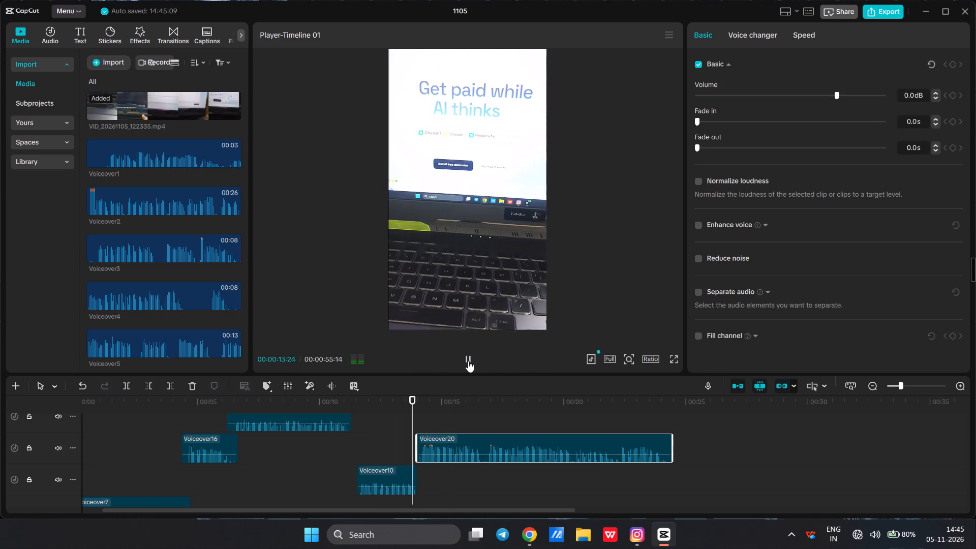
Lower the volume of Voiceover20 to -4.7 dB.
click(460, 454)
click(460, 454)
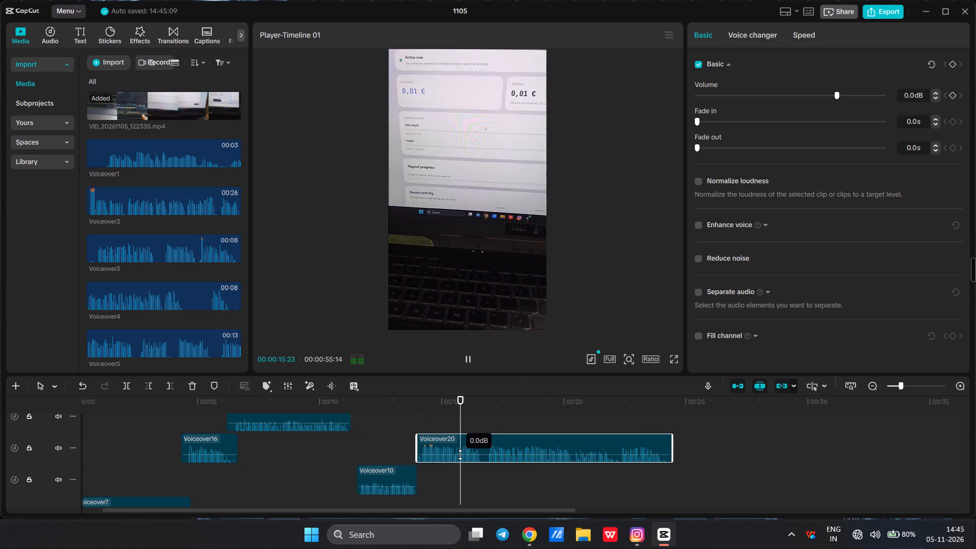
click(460, 454)
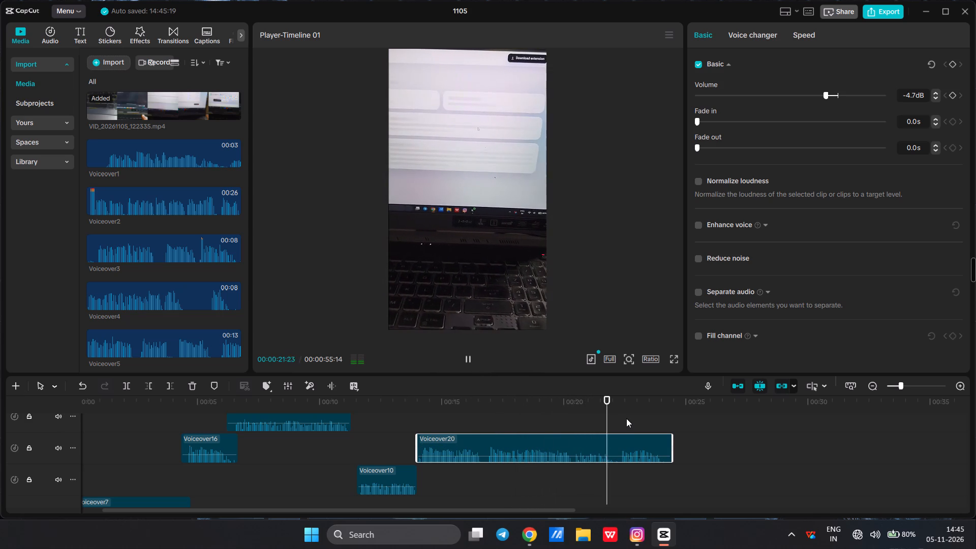
Play through Voiceover20 to find the cut point, split it at 00:00:16:23 and delete the trailing piece.
click(603, 395)
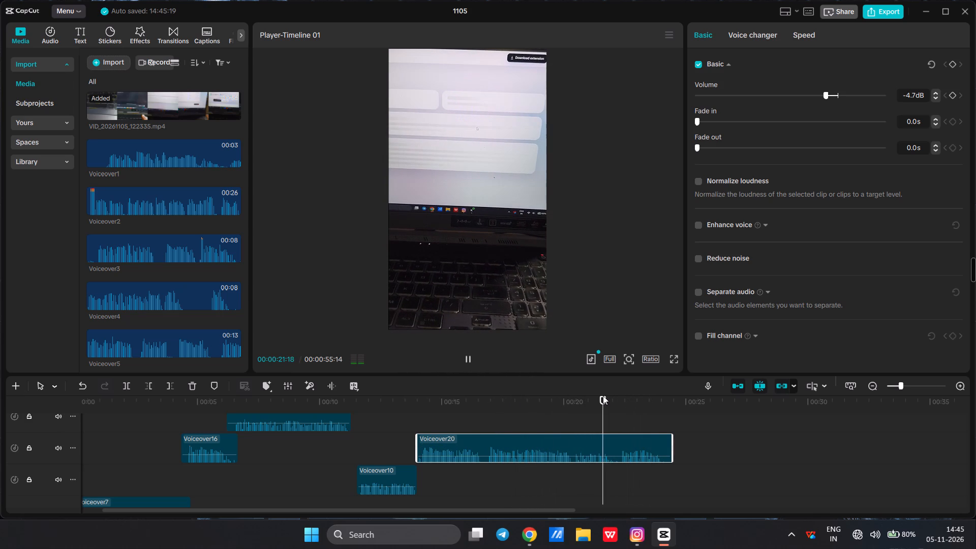
key(space)
key(space)
key(space)
key(space)
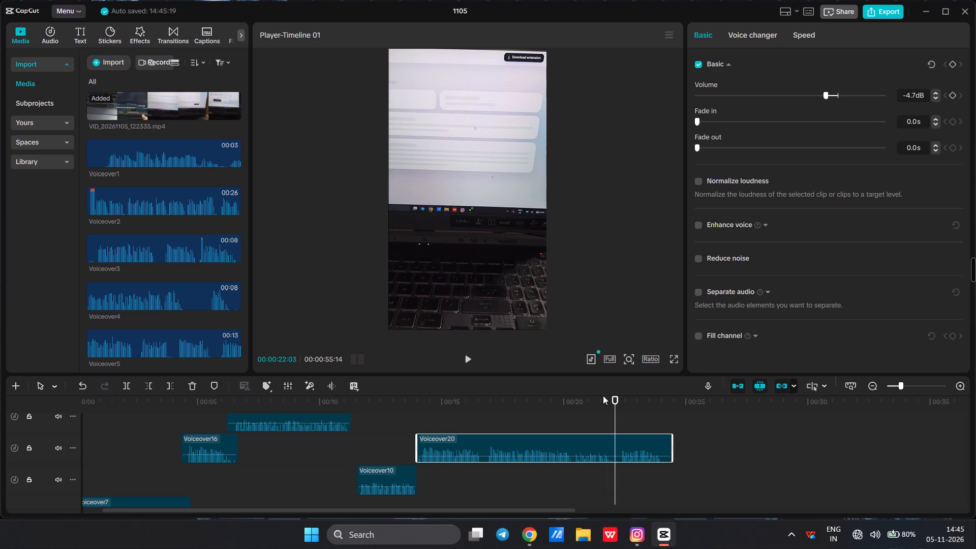
click(473, 408)
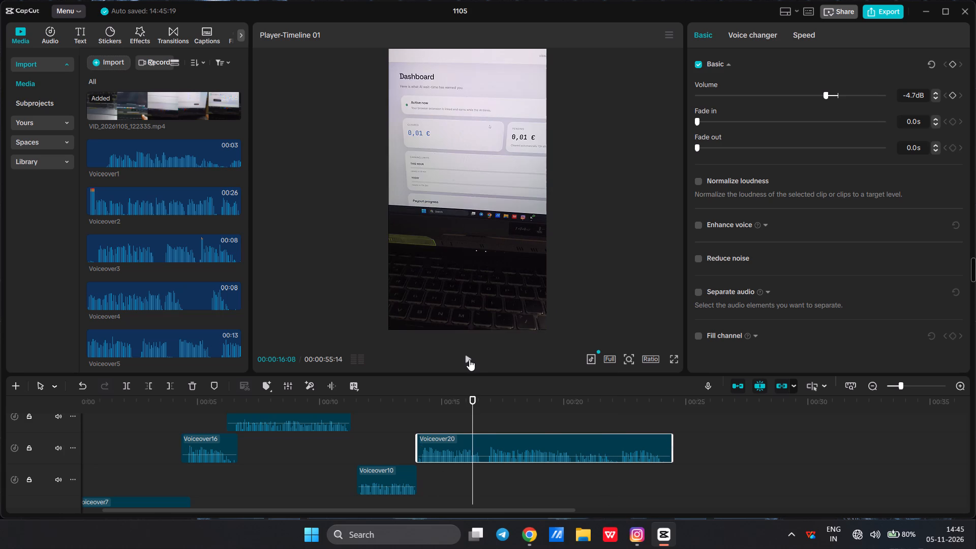
click(468, 358)
click(468, 358)
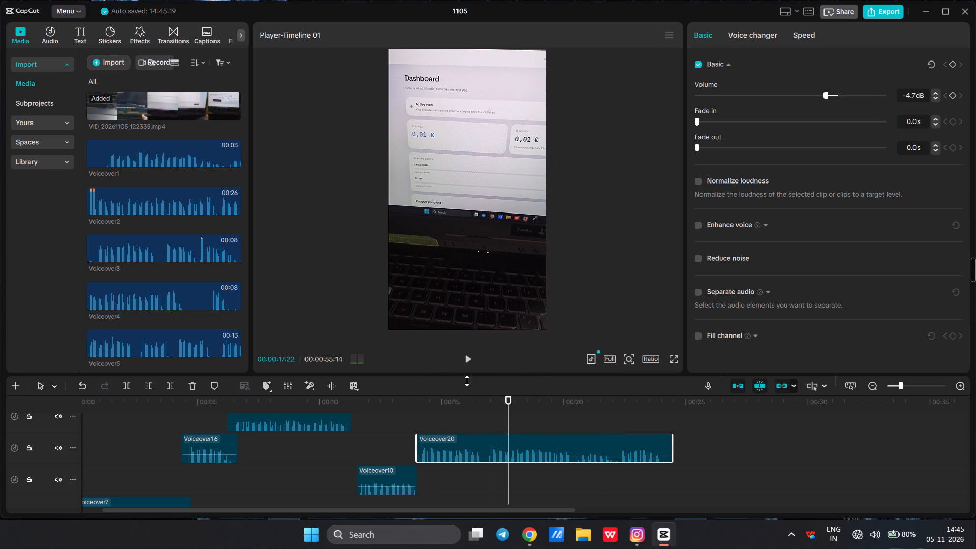
click(474, 404)
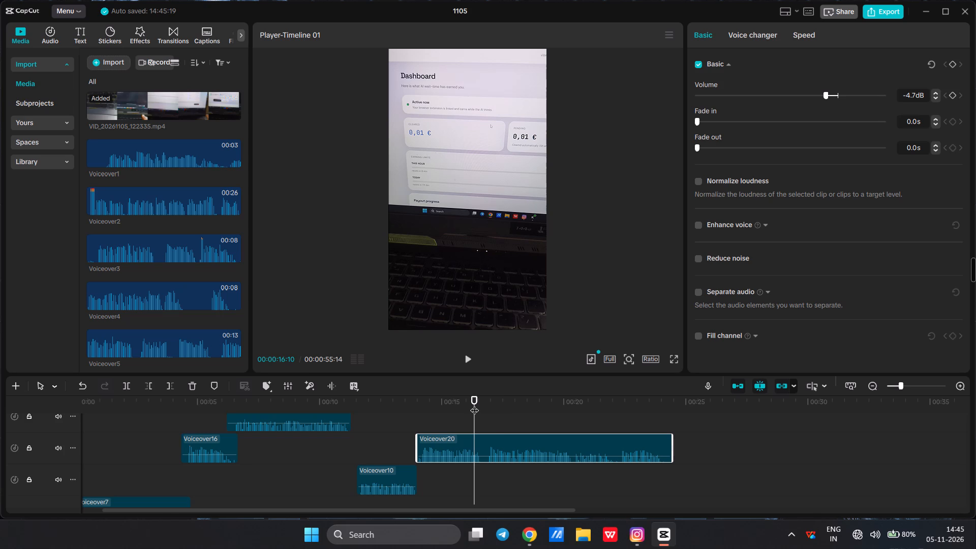
key(space)
key(space)
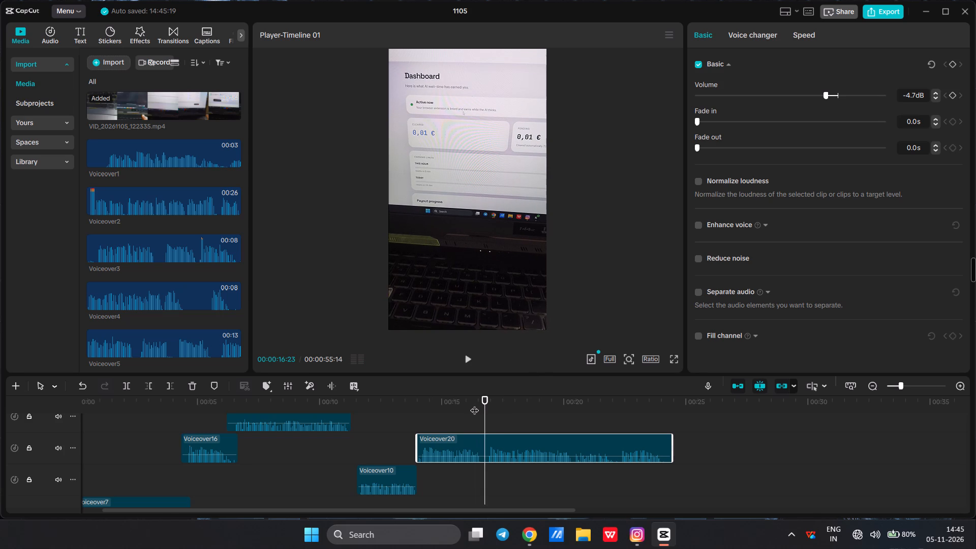
key(ctrl+b)
key(Delete)
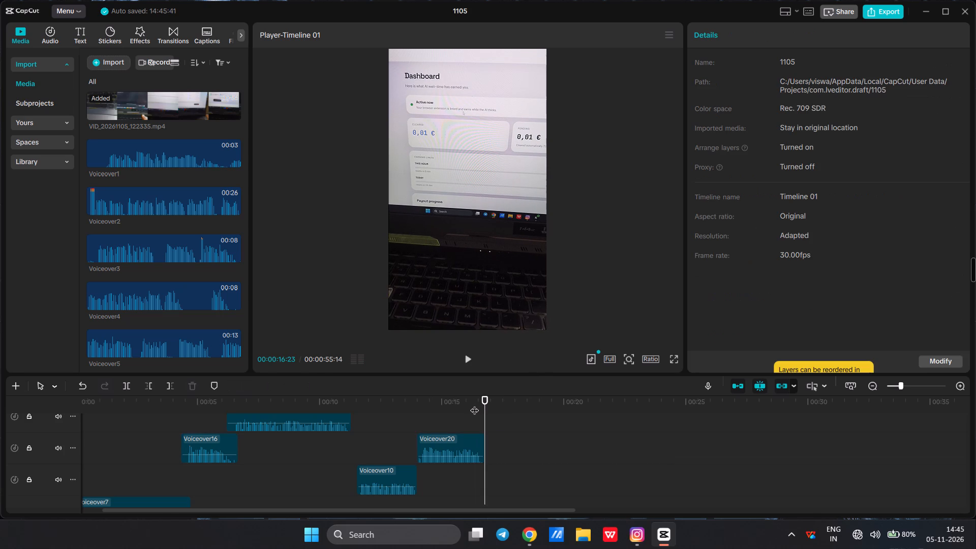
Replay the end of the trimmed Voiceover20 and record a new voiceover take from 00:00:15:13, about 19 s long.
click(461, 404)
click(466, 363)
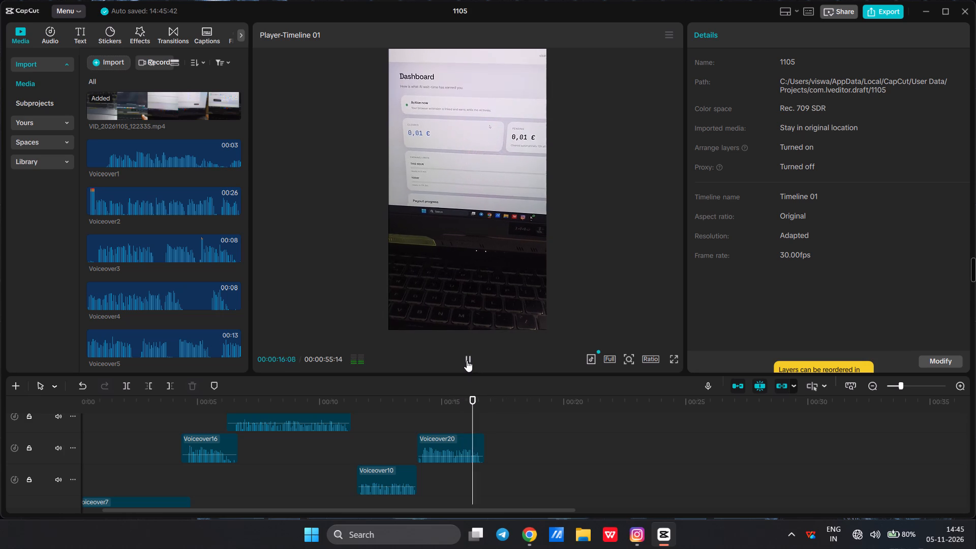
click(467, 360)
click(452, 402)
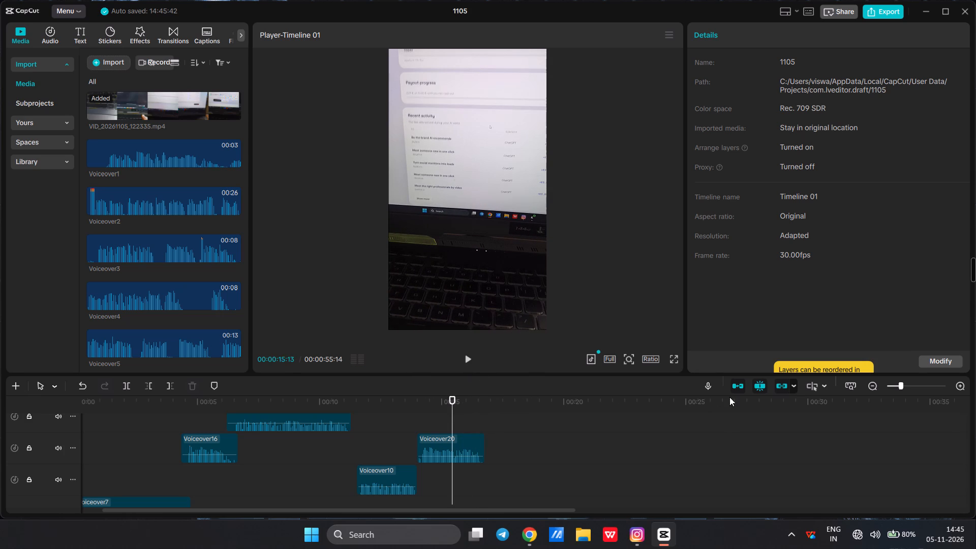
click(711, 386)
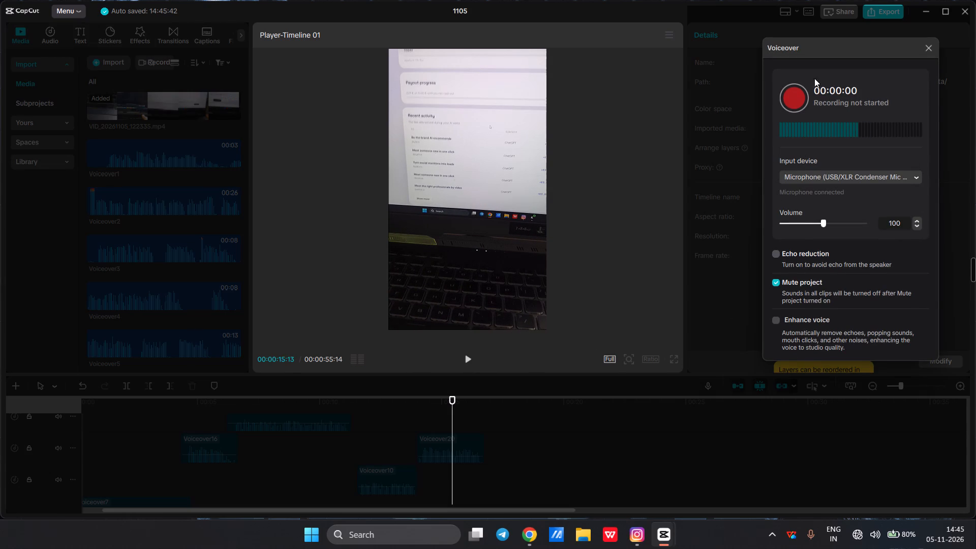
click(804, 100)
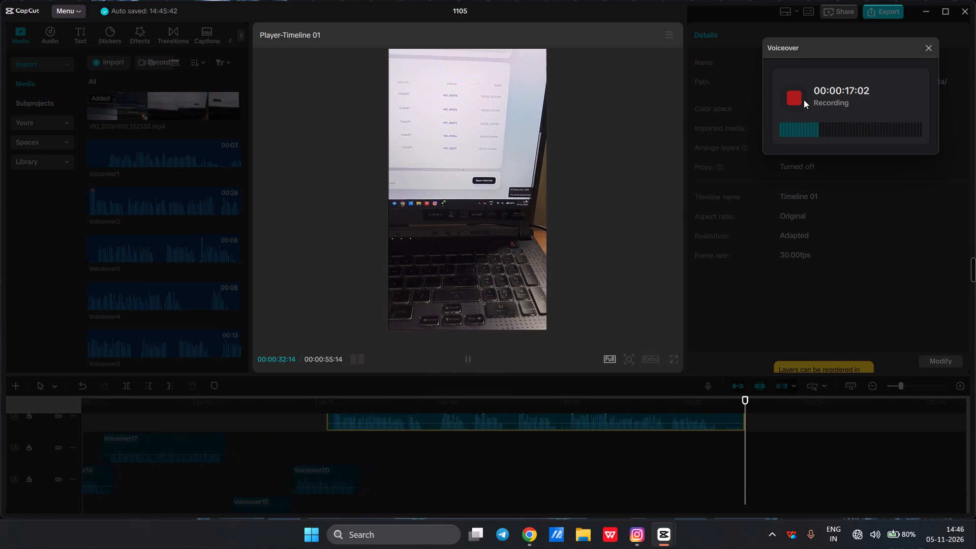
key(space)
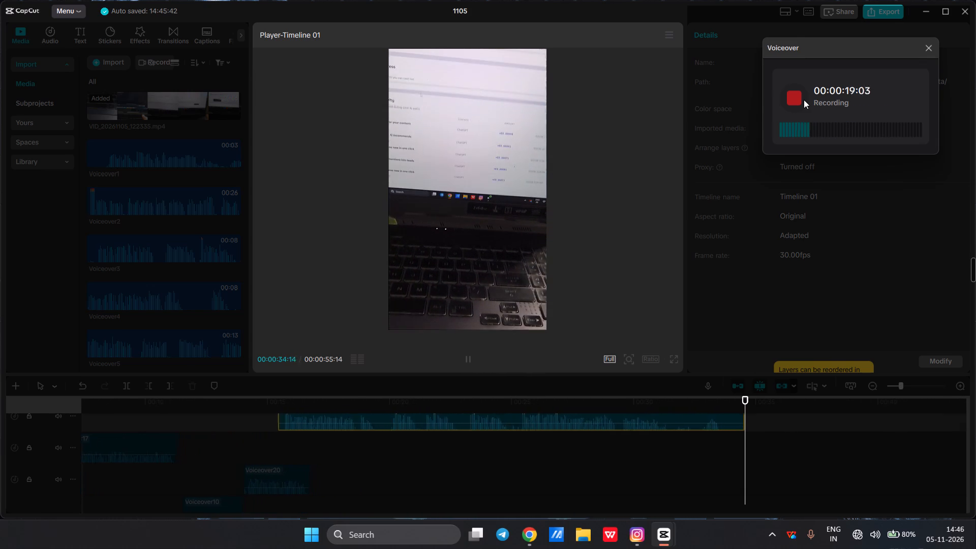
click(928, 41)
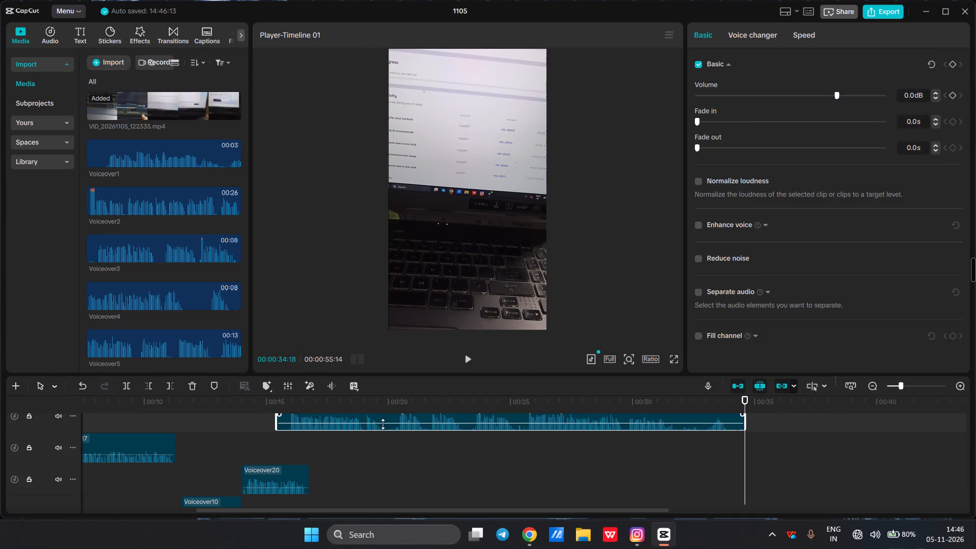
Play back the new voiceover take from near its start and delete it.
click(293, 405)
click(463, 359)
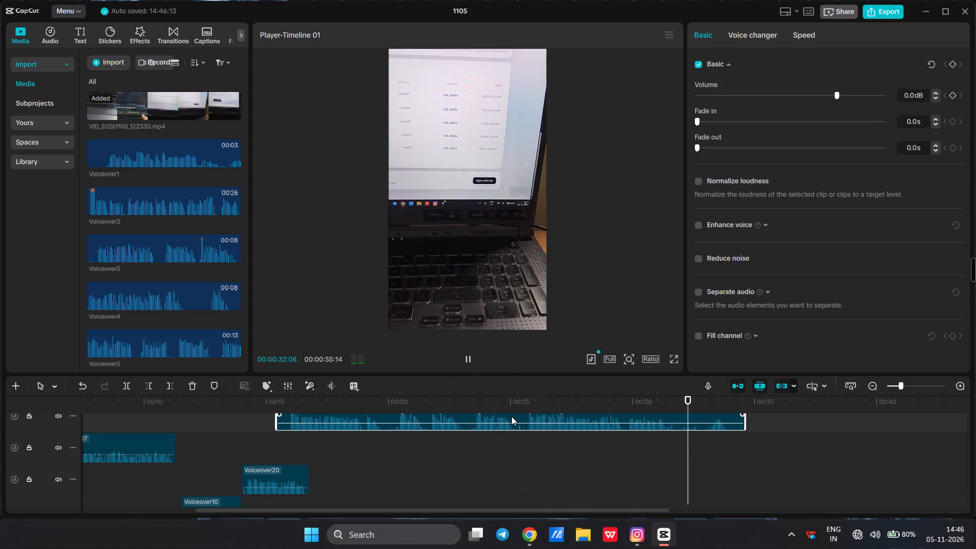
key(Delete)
Record another voiceover take starting at 00:00:17:01, just after Voiceover20, about 17 s long.
click(316, 410)
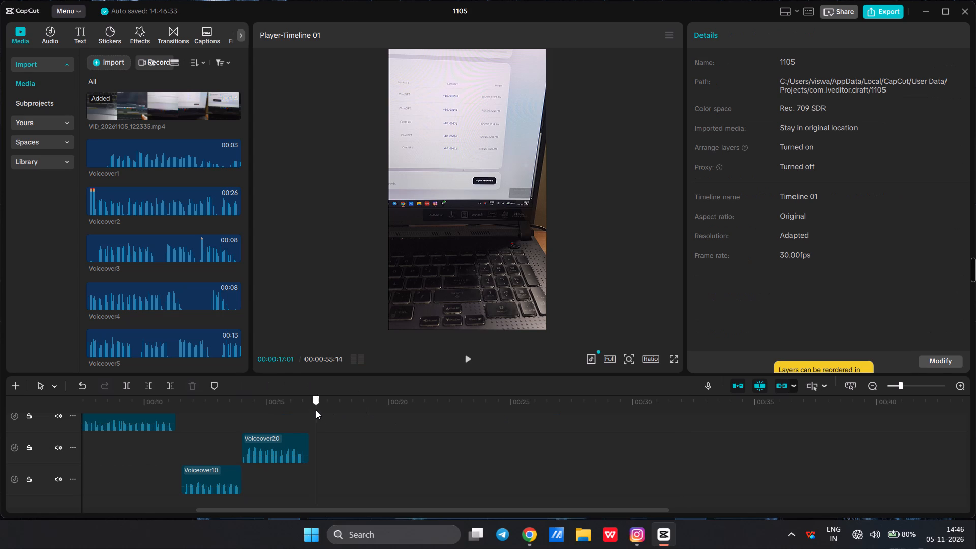
click(705, 388)
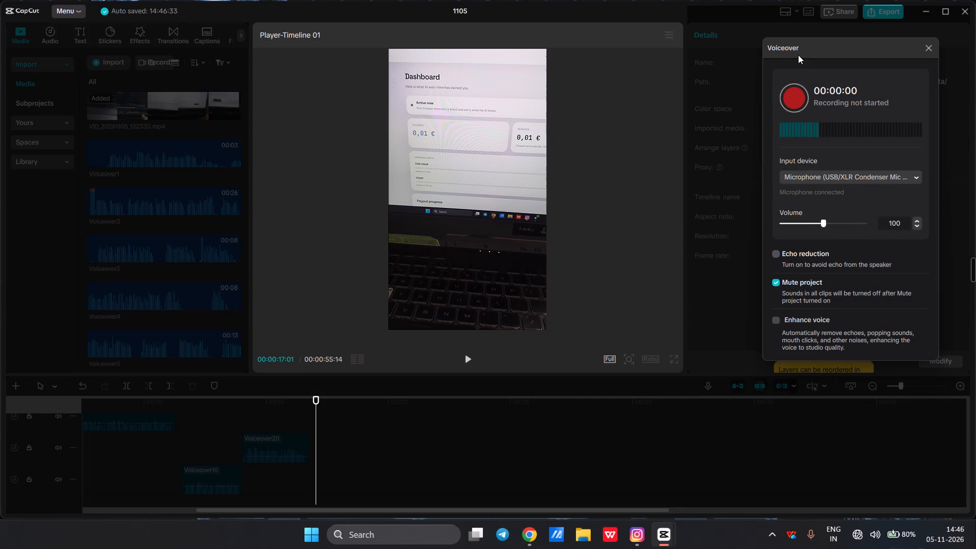
click(794, 97)
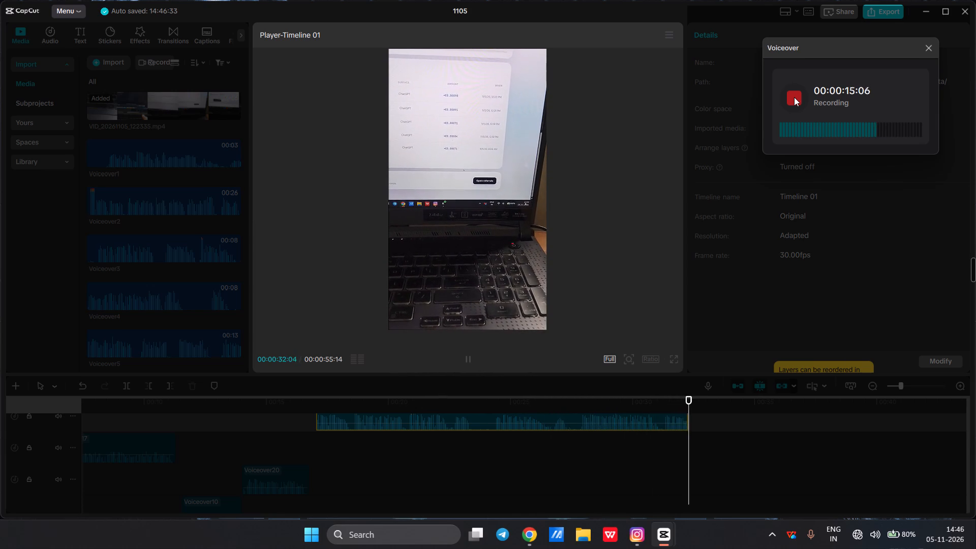
key(space)
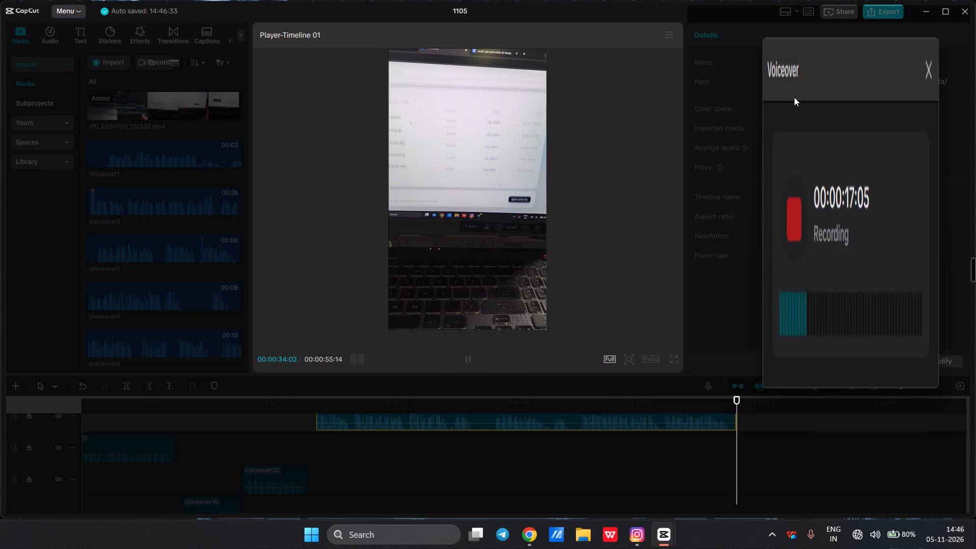
click(928, 44)
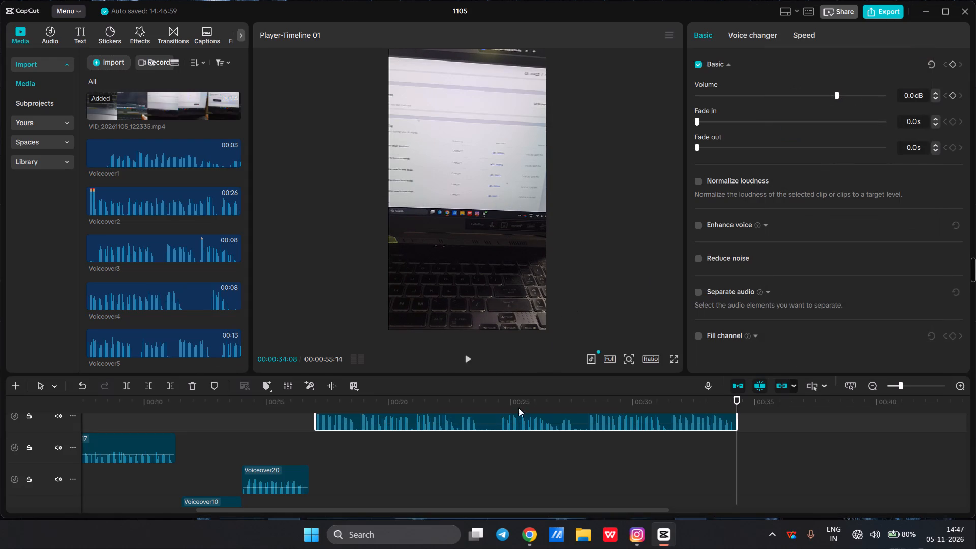
Play the middle of the new recording, split it at 00:00:27:20 and delete the leading piece.
click(474, 407)
click(465, 357)
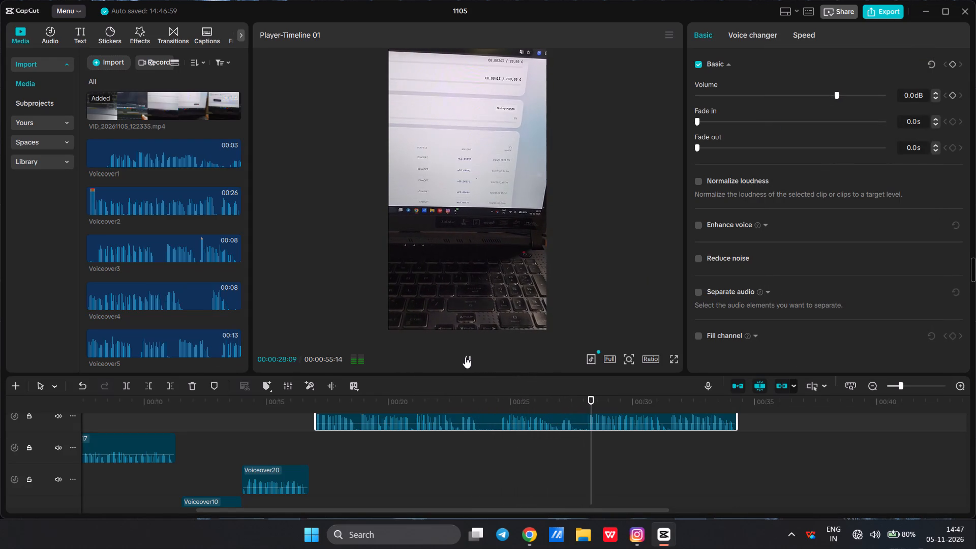
click(575, 402)
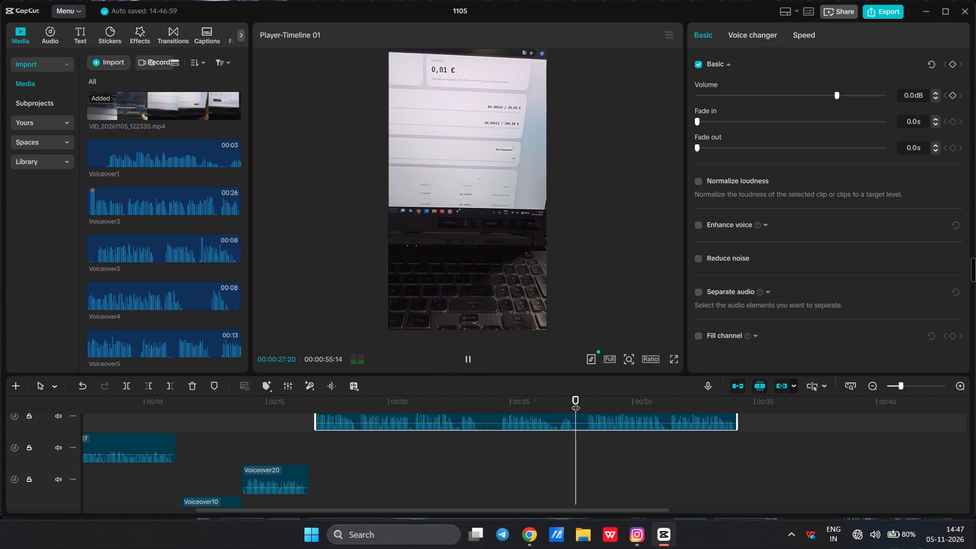
key(ctrl+b)
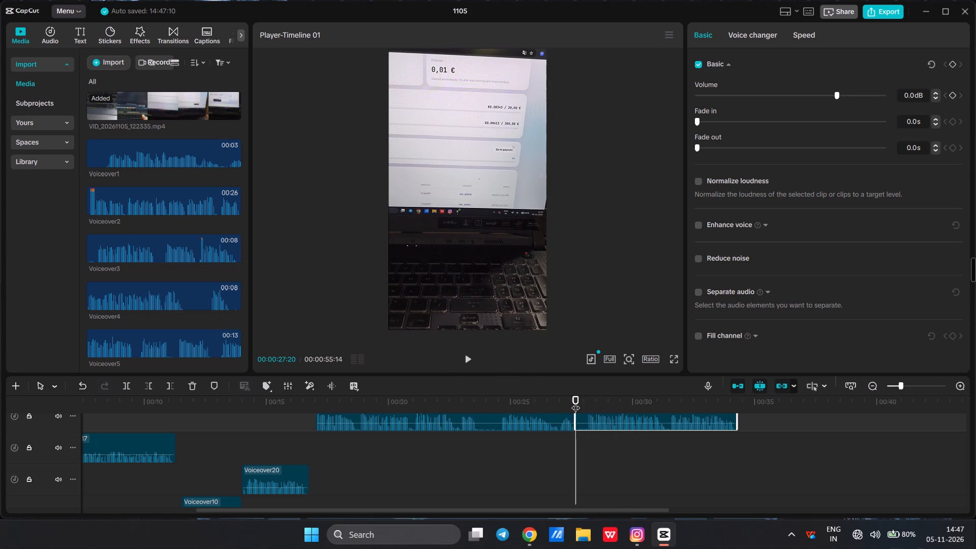
click(524, 421)
key(Delete)
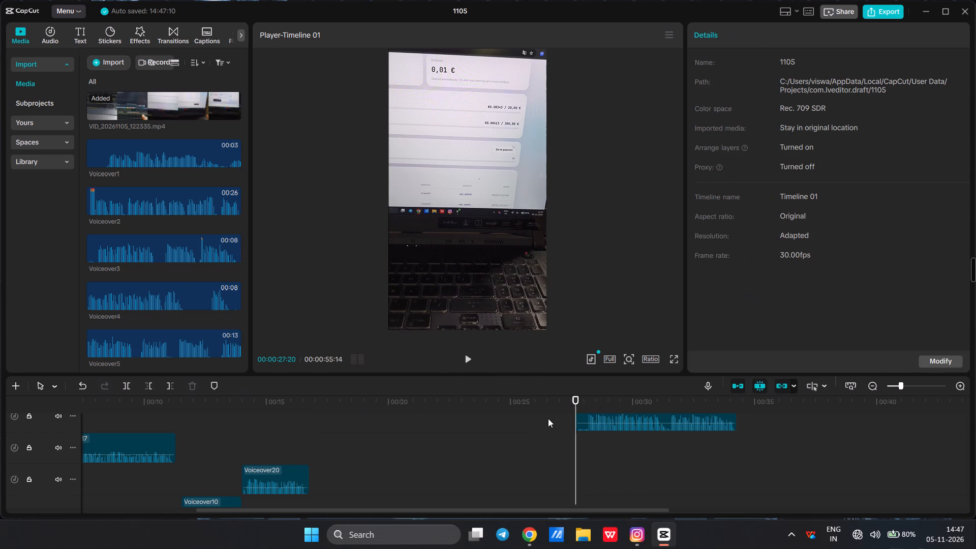
Move the remaining piece of the new recording earlier to start at about 15.9 s, overlapping the end of Voiceover20.
click(592, 428)
drag(618, 425, 324, 456)
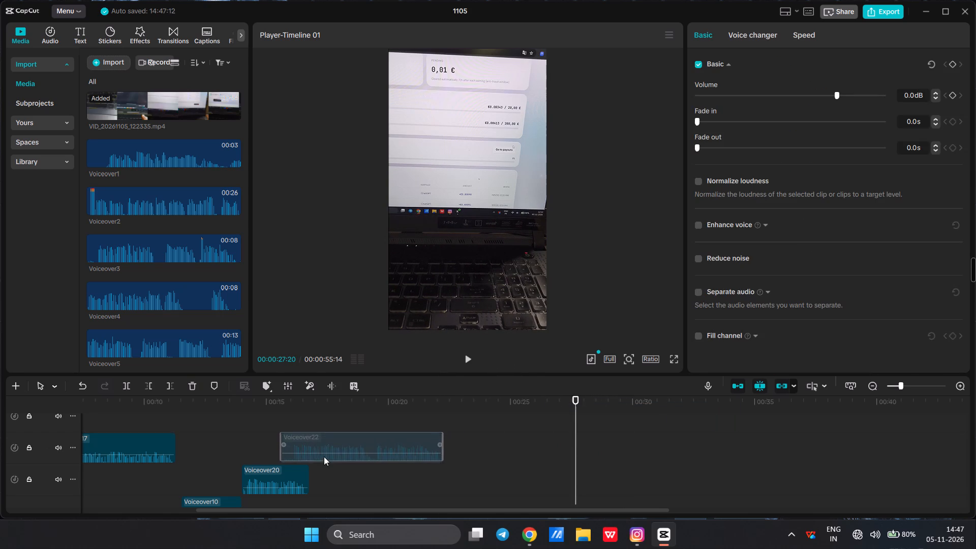
drag(324, 456, 332, 459)
Play the repositioned recording from 00:00:15:16 and replay its second half through to its end.
click(279, 411)
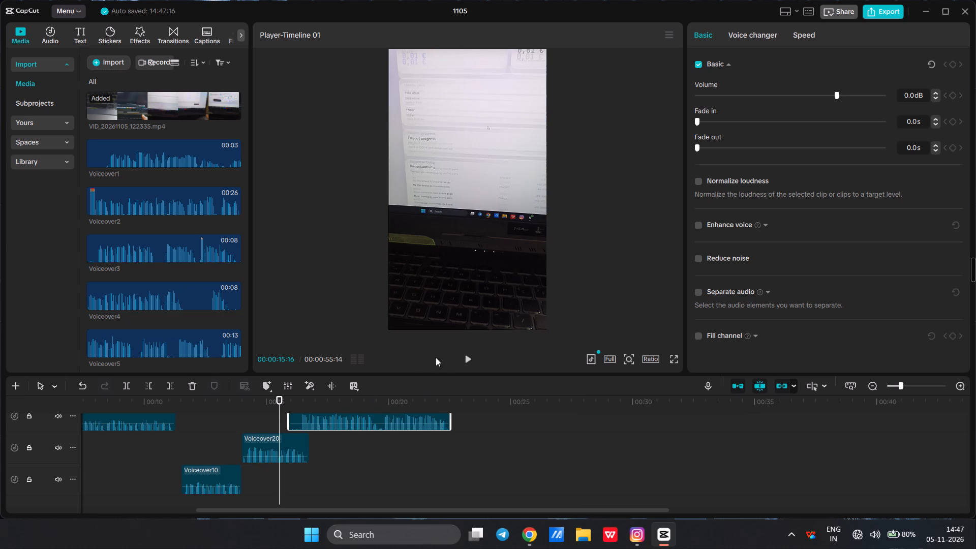
click(469, 352)
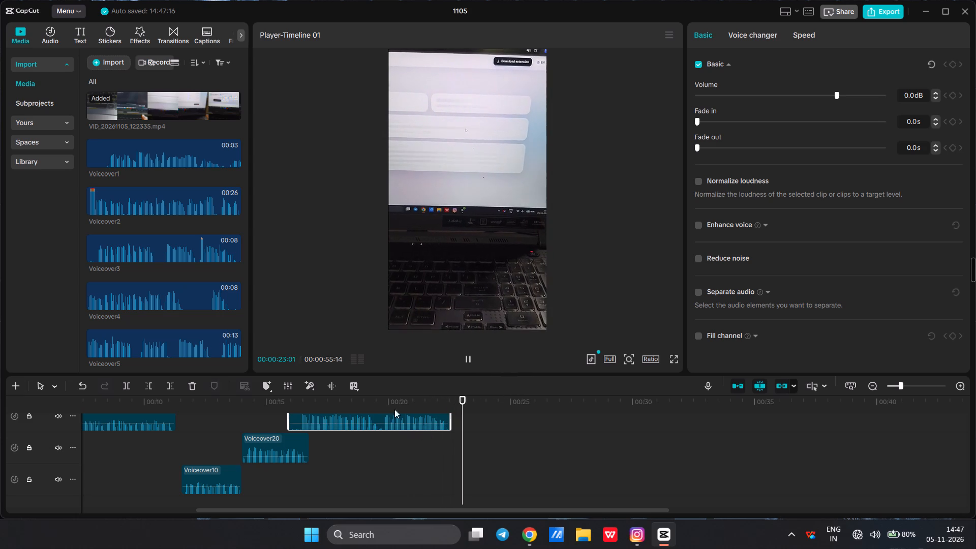
click(381, 401)
key(space)
key(space)
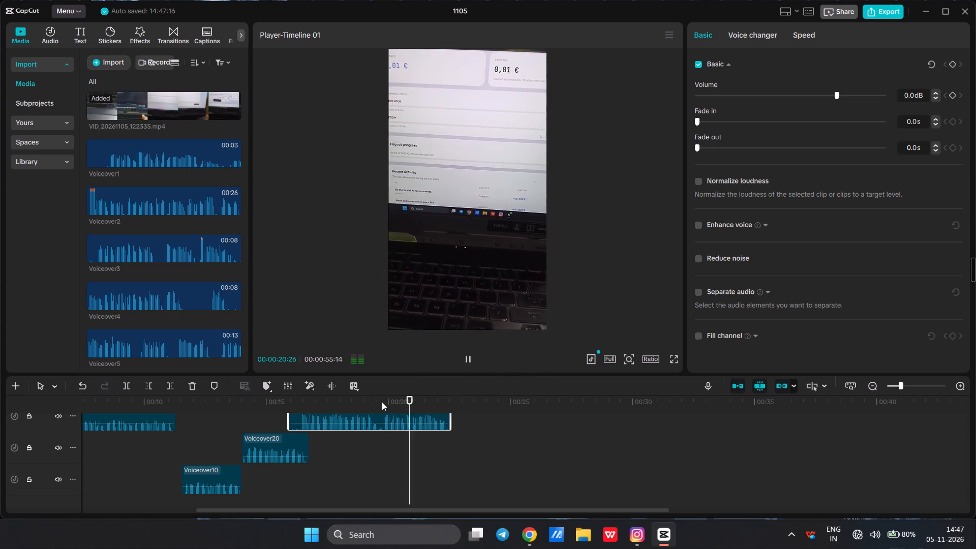
key(space)
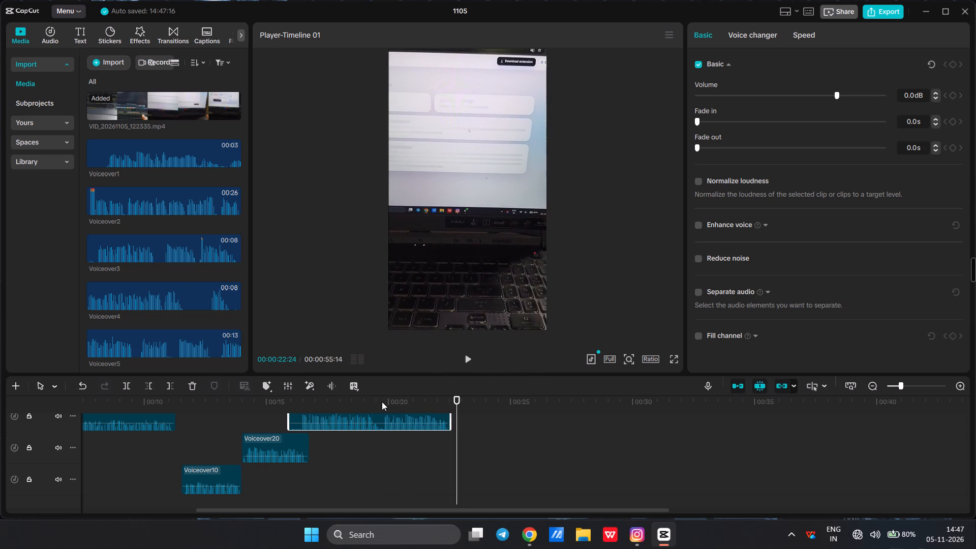
Replay the second half of the repositioned recording to find the cut, split it at 00:00:19:19 and delete the trailing piece.
key(space)
key(space)
click(382, 402)
key(space)
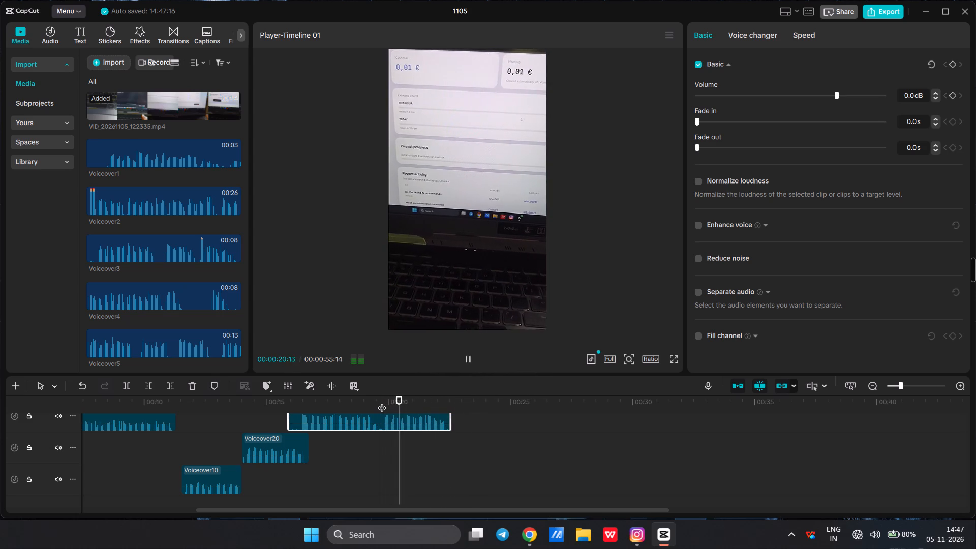
key(space)
click(372, 403)
key(space)
key(space)
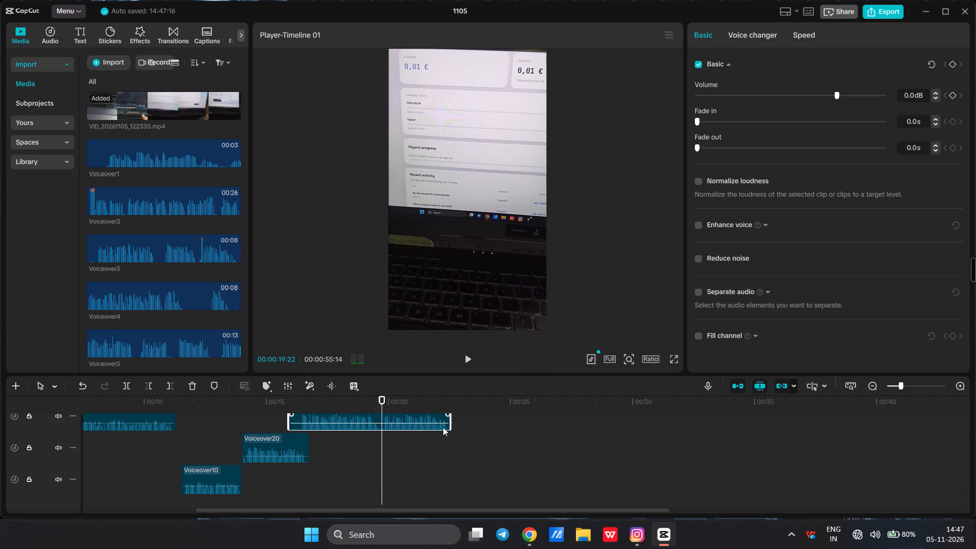
drag(452, 418, 407, 420)
click(407, 420)
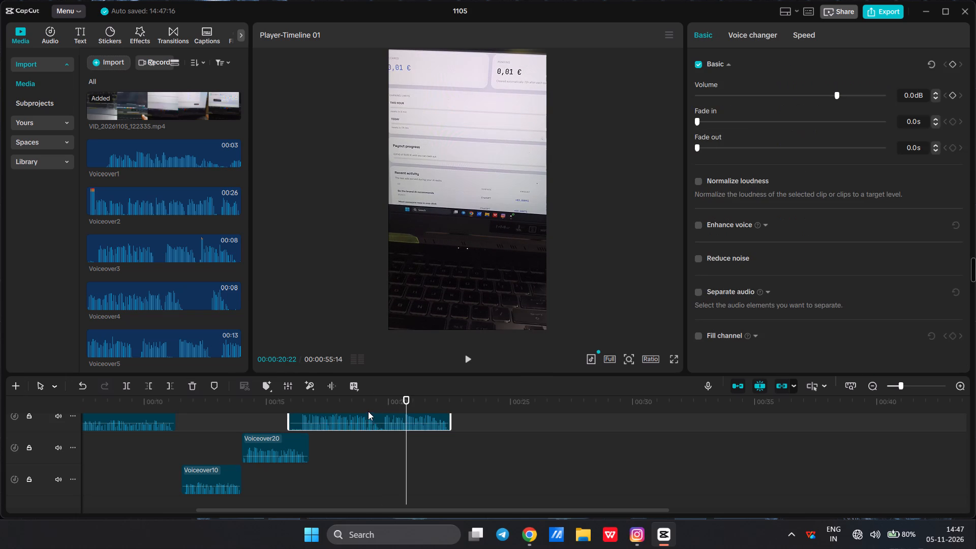
click(367, 407)
key(space)
key(space)
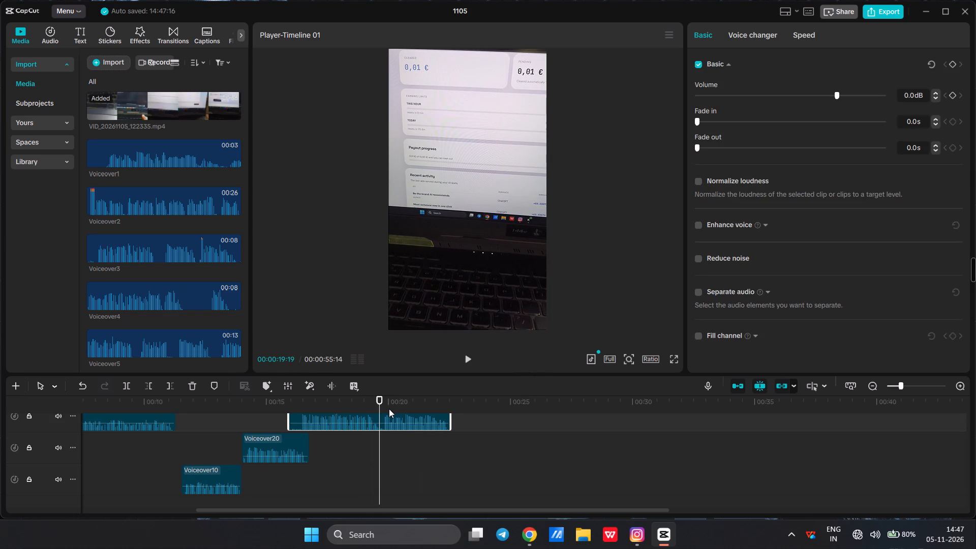
key(ctrl+b)
key(Delete)
Record another voiceover take starting at 00:00:19:01, near the end of the trimmed Voiceover22, about 11.6 s long.
click(365, 402)
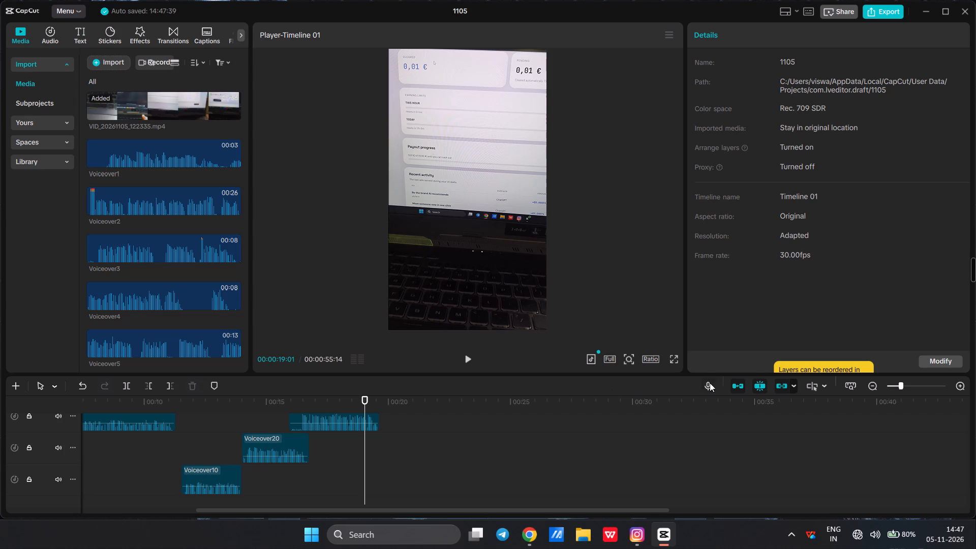
click(710, 383)
click(800, 94)
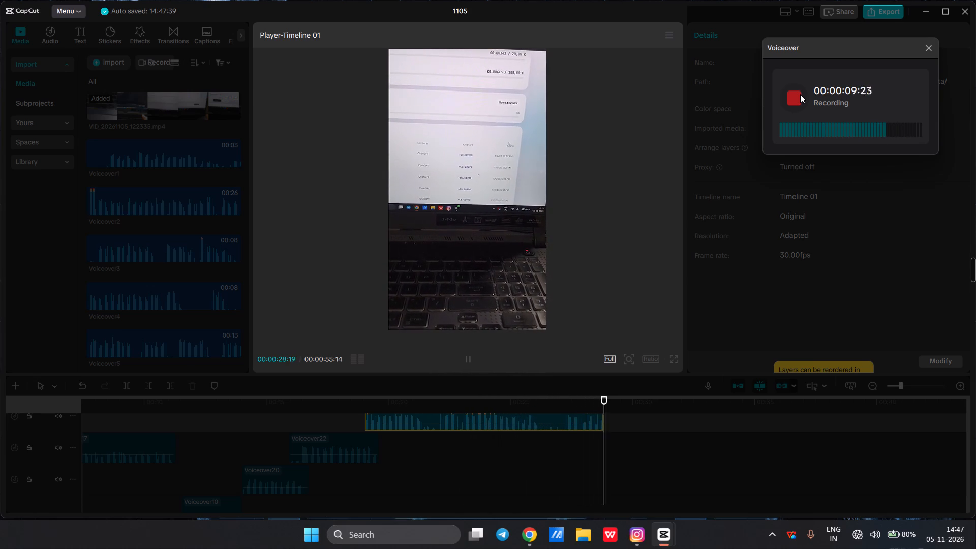
key(space)
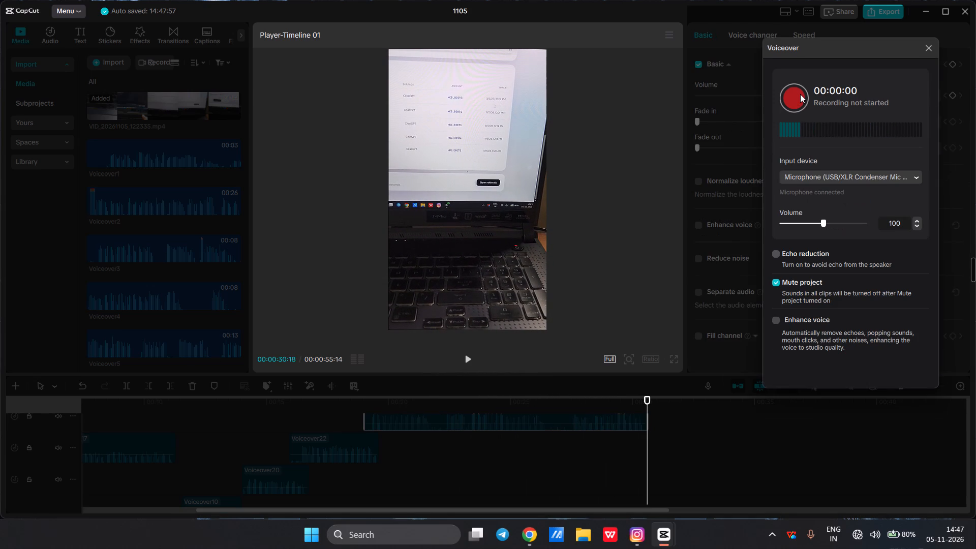
click(924, 47)
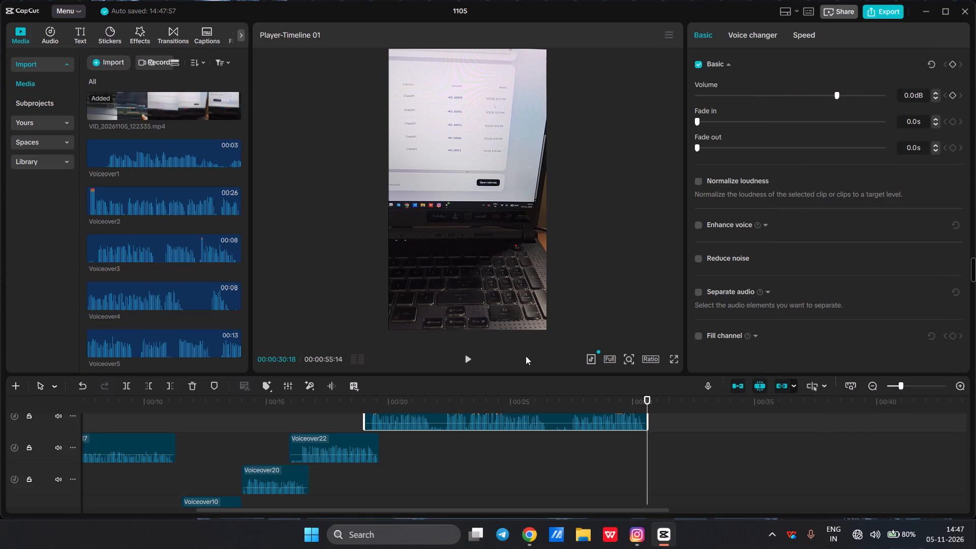
Play the new recording from 00:00:26:06, split it at 00:00:27:09 and delete the leading piece.
click(540, 400)
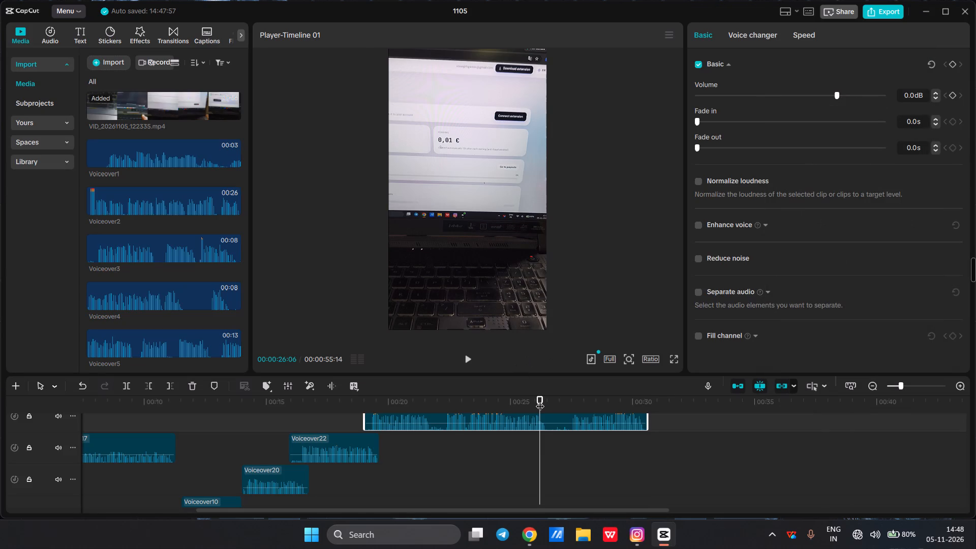
key(space)
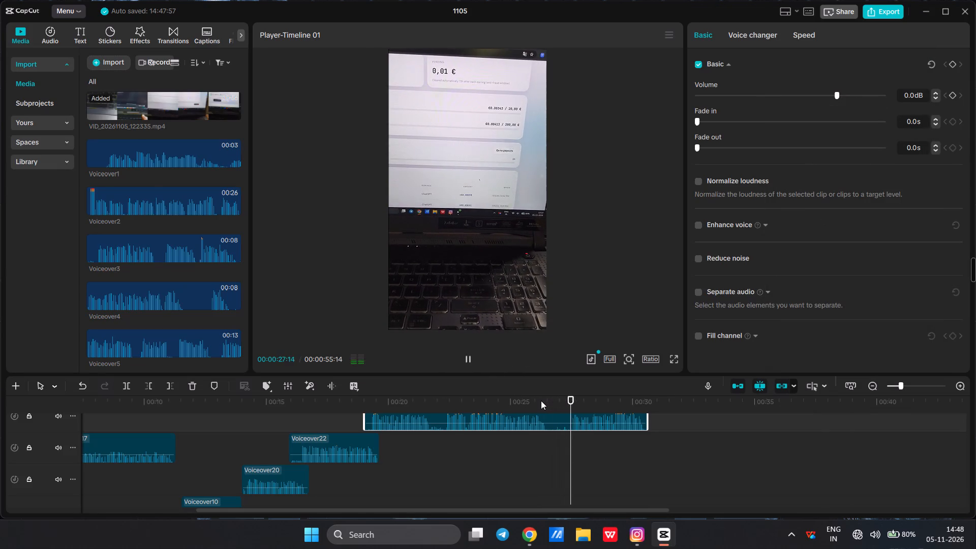
click(567, 402)
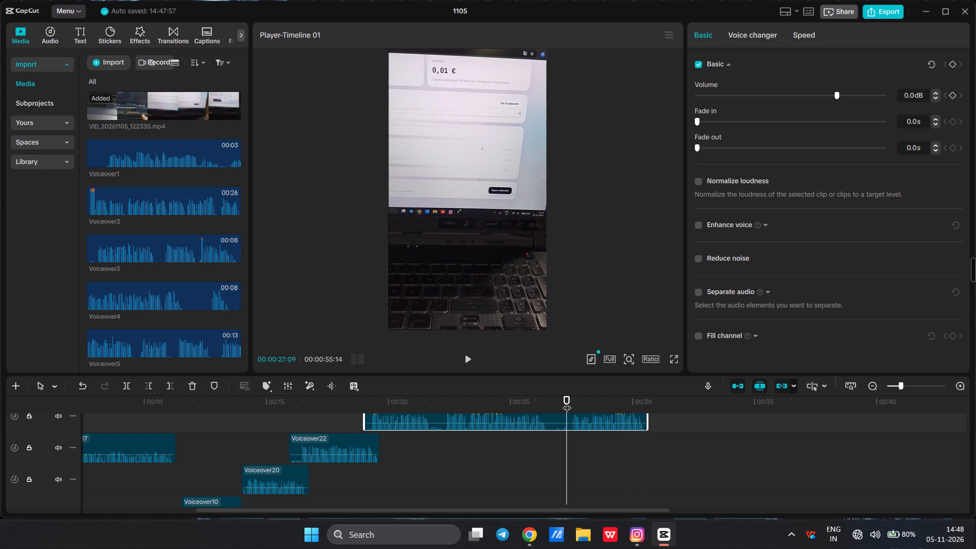
key(ctrl+b)
click(534, 423)
key(Delete)
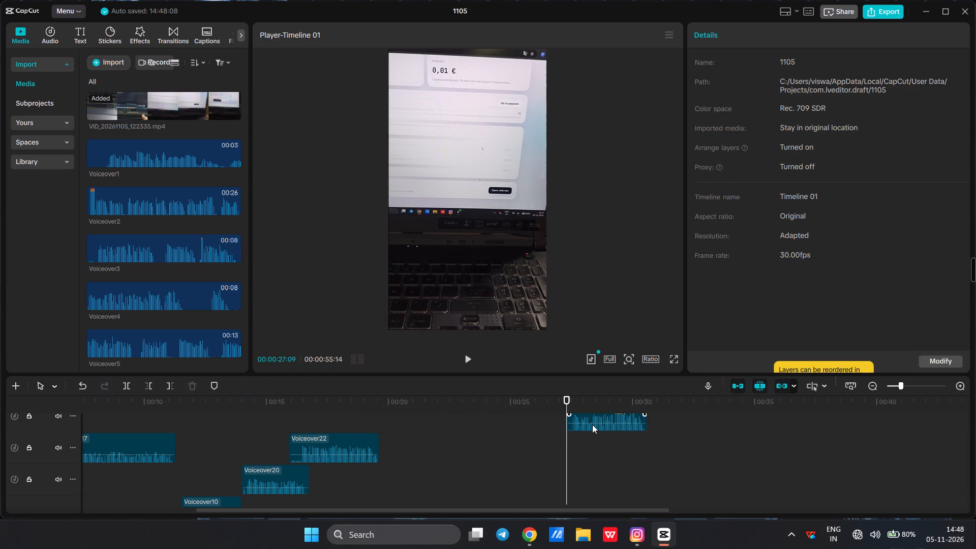
Move the remaining piece of Voiceover23 earlier to start at about 19.4 s, slightly overlapping the end of Voiceover22, and play the join.
drag(593, 424, 395, 423)
click(332, 401)
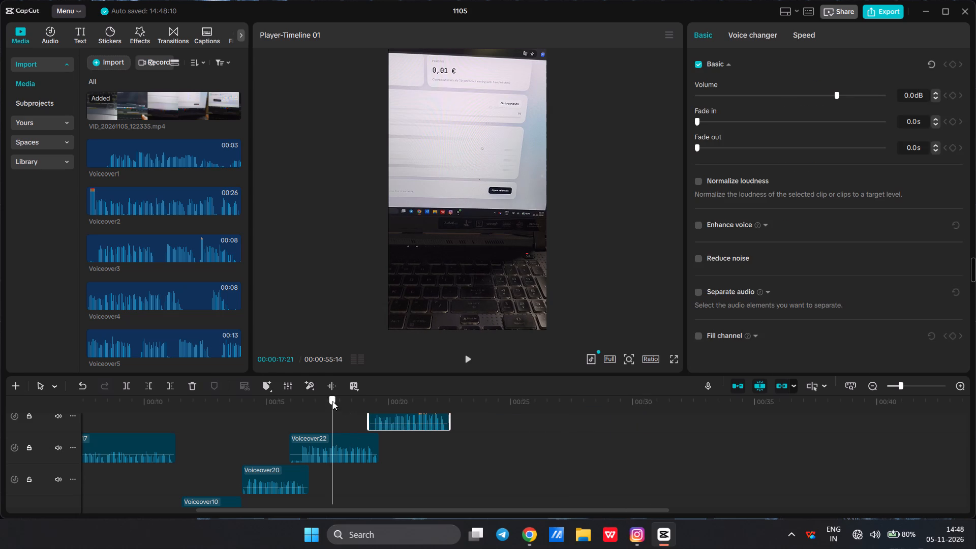
key(space)
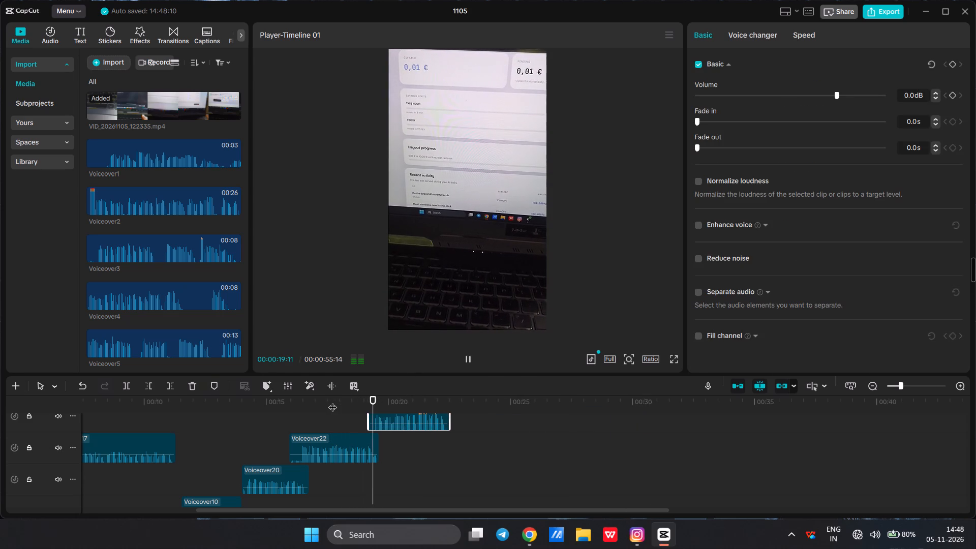
drag(392, 419, 398, 421)
click(358, 400)
click(464, 362)
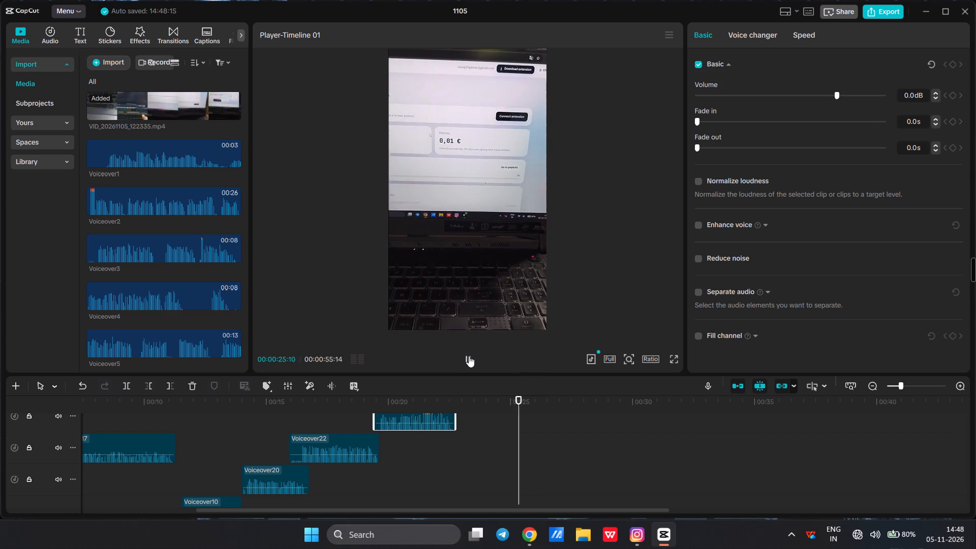
Scrub through the later footage of the main video to find the cut and split it at 00:00:45:03.
scroll(472, 424, up, 4)
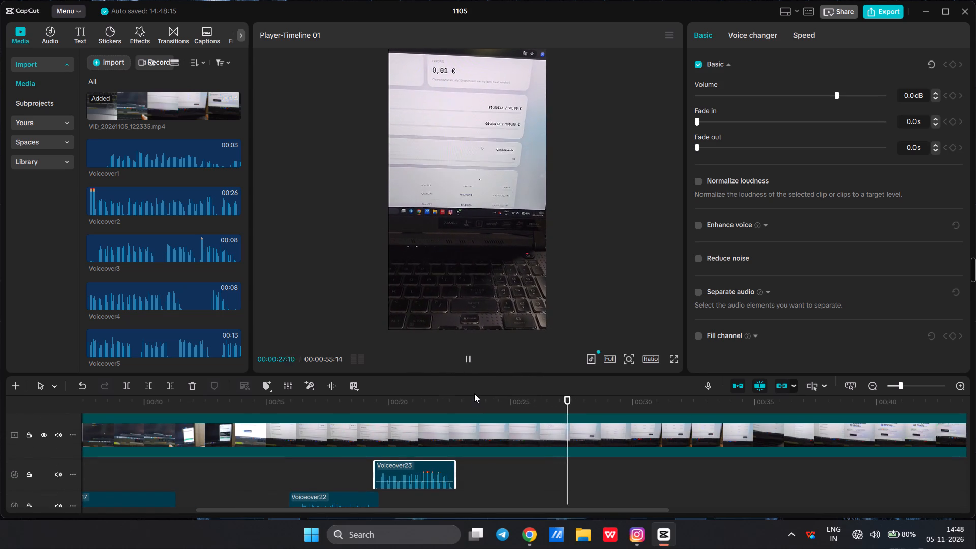
drag(480, 396, 757, 466)
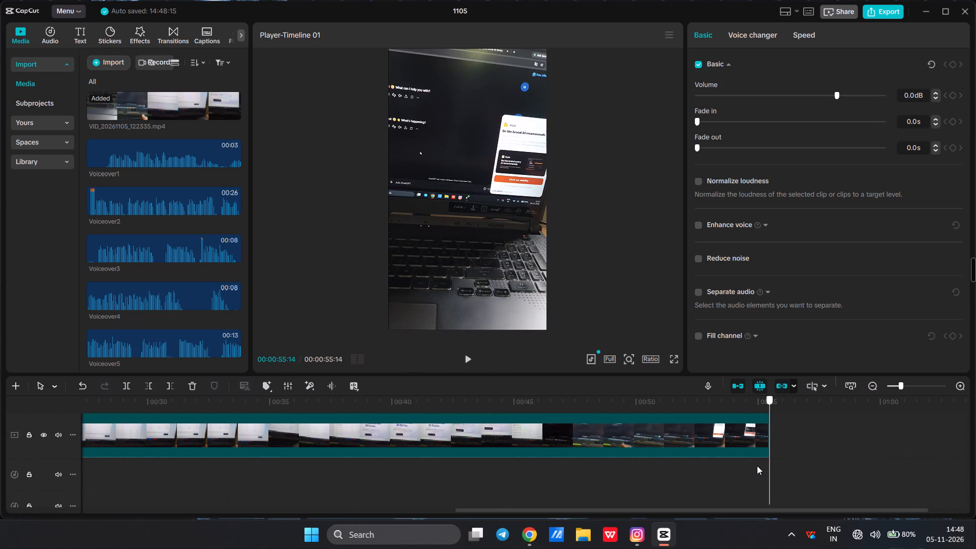
drag(757, 466, 483, 442)
click(331, 440)
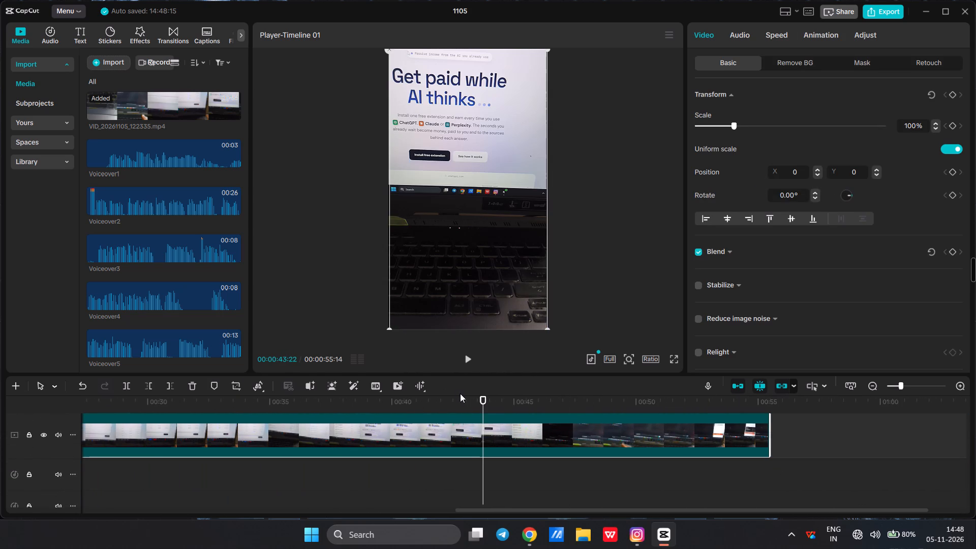
drag(474, 401, 722, 401)
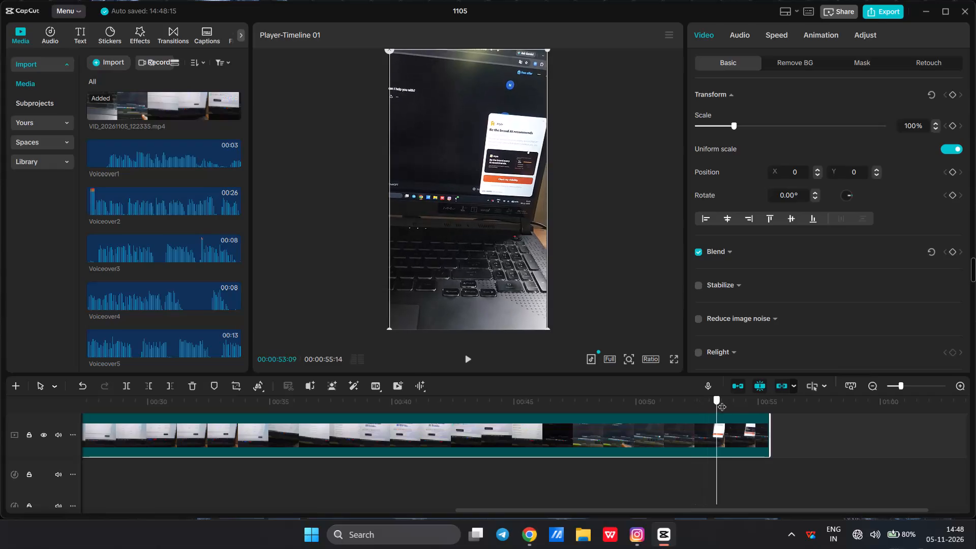
drag(722, 401, 385, 381)
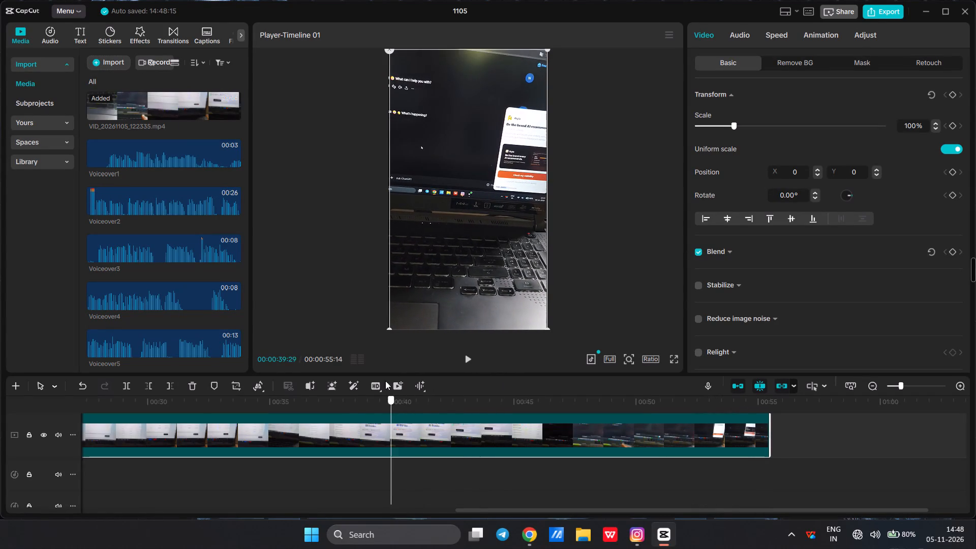
drag(385, 381, 100, 414)
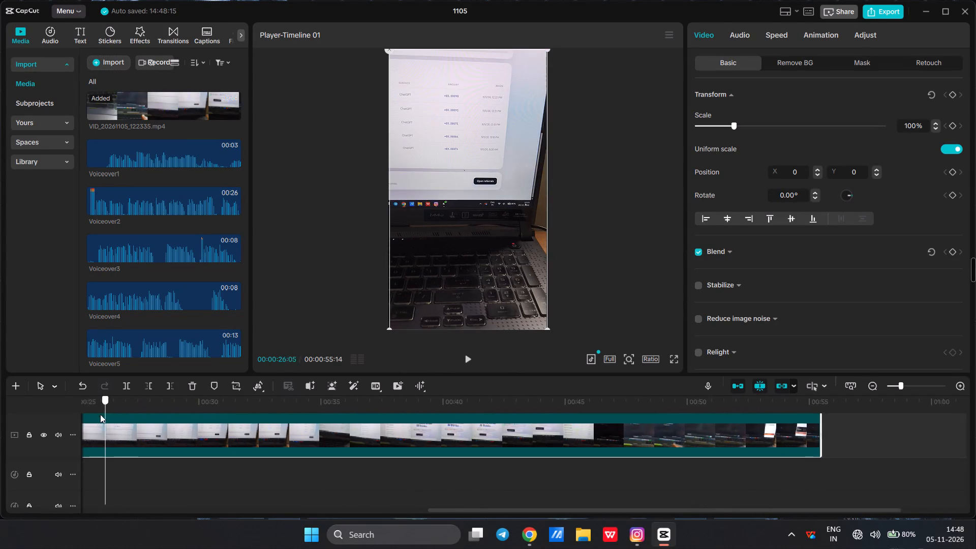
drag(100, 414, 679, 379)
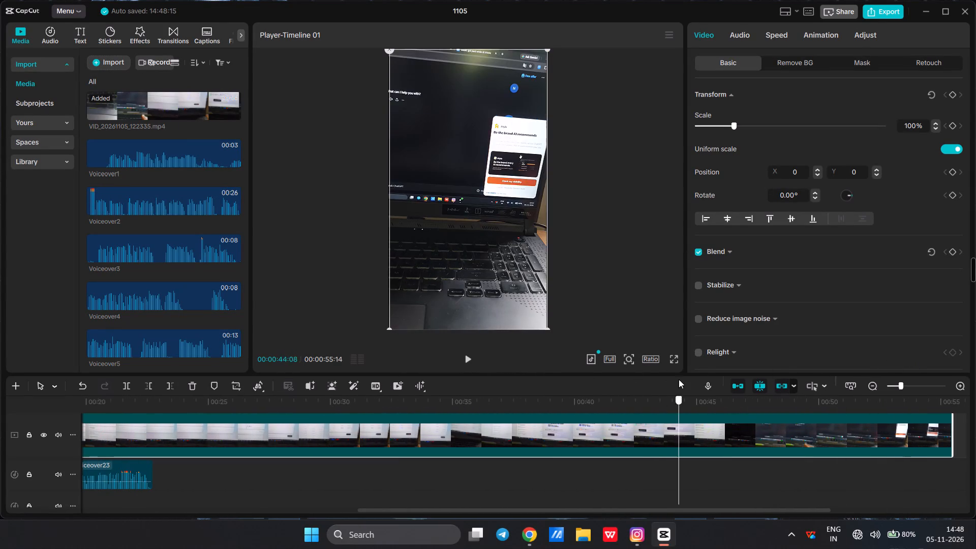
drag(679, 379, 562, 392)
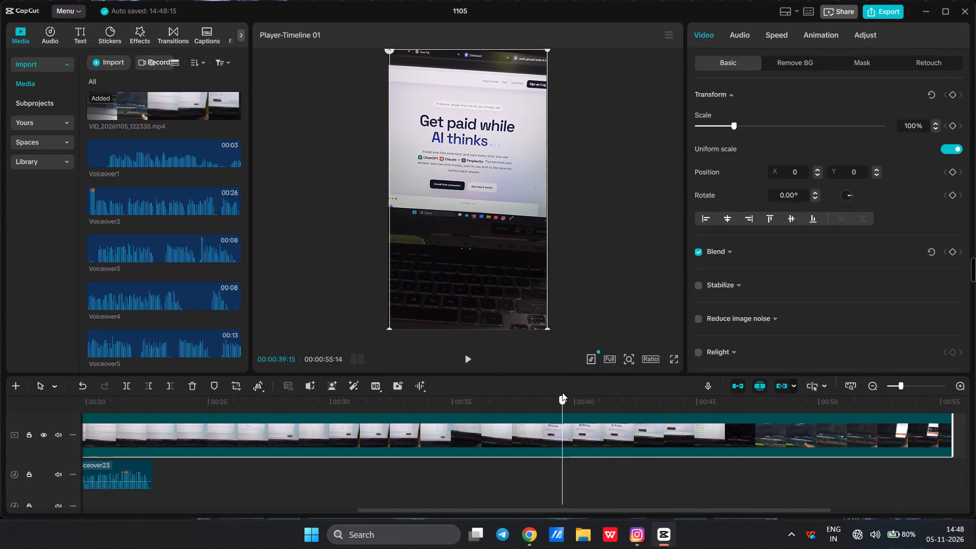
drag(562, 392, 731, 386)
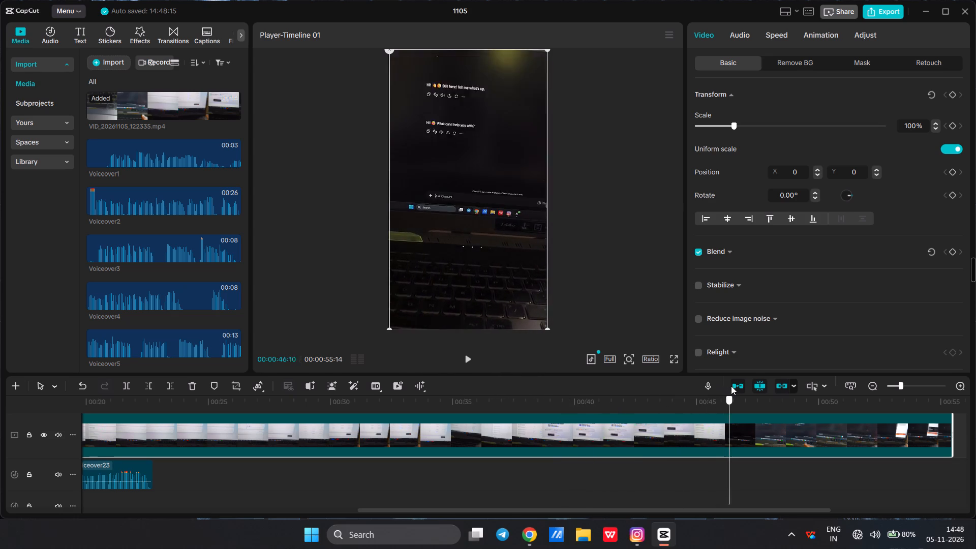
drag(731, 386, 745, 392)
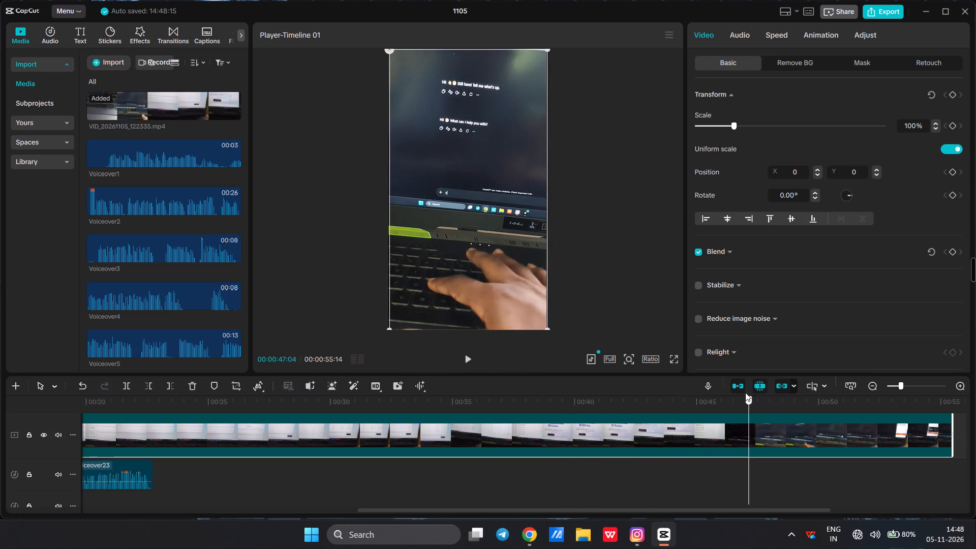
drag(745, 392, 699, 382)
click(678, 423)
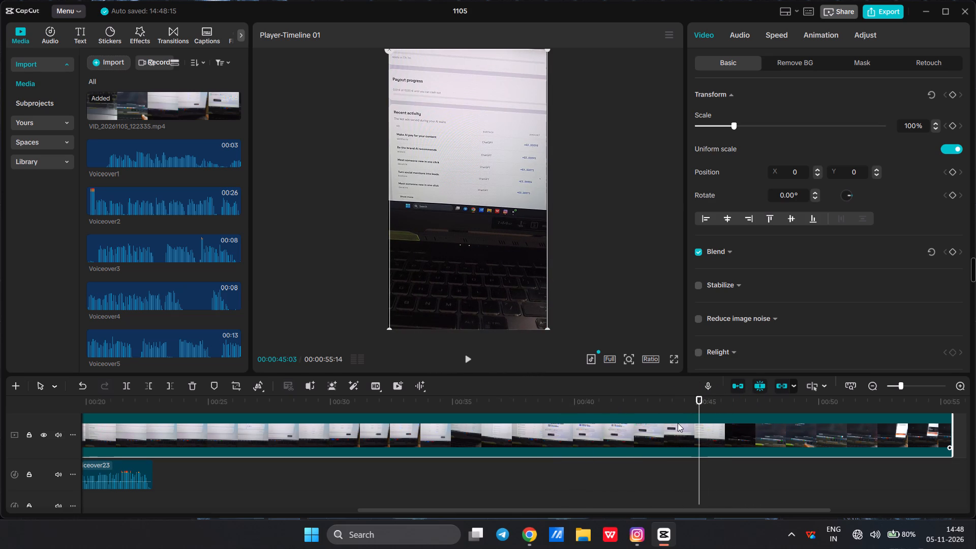
key(ctrl+b)
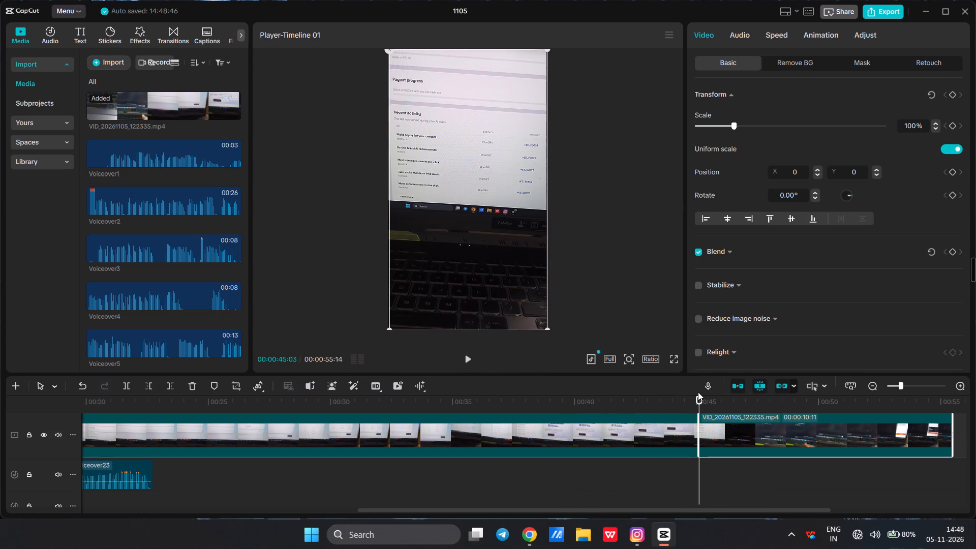
Split the main video at 00:00:13:18 and delete the section between there and the cut at 00:00:45:03.
drag(701, 400, 345, 440)
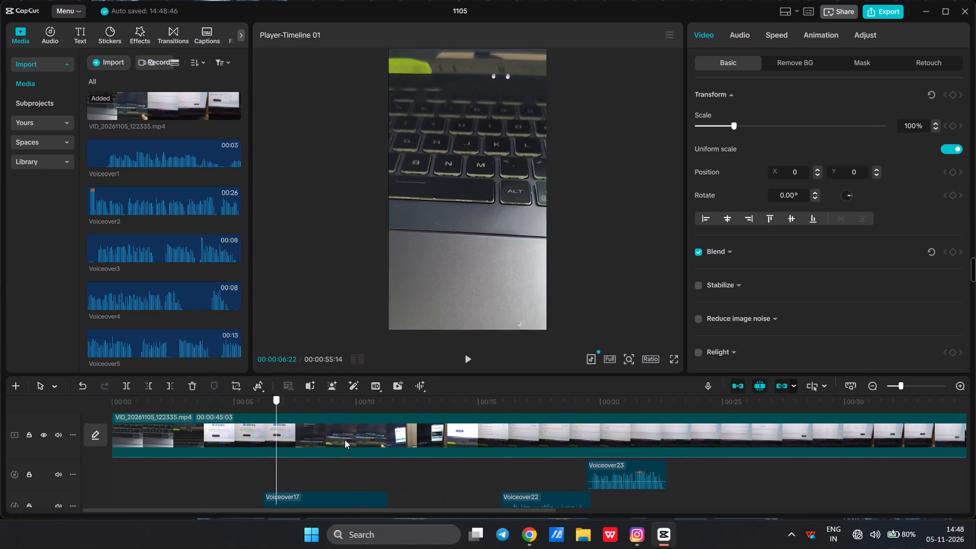
drag(345, 440, 444, 453)
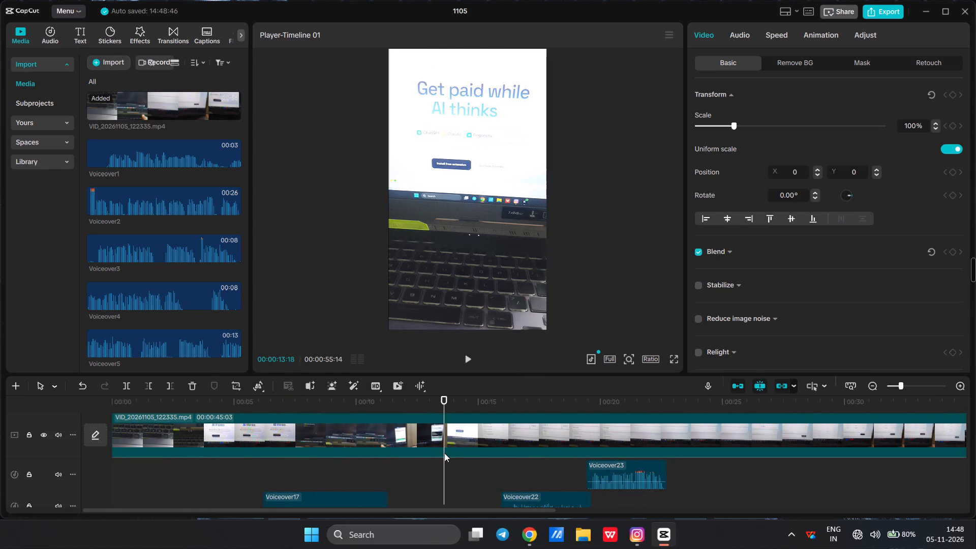
key(ctrl+b)
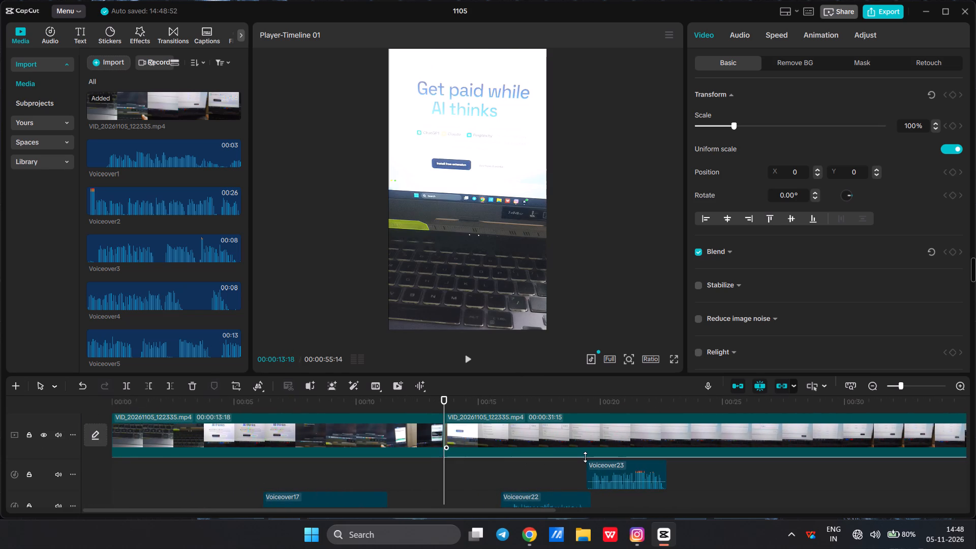
key(Delete)
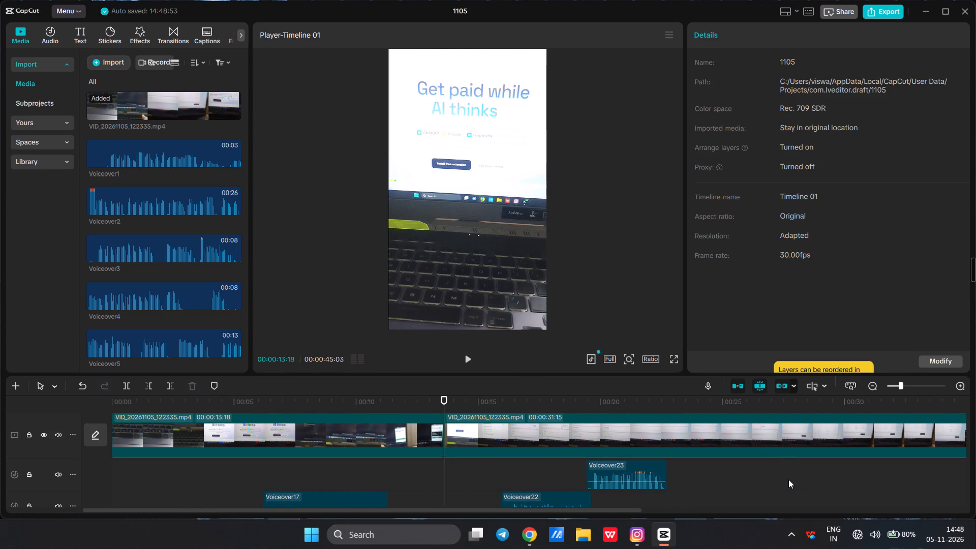
key(ctrl+z)
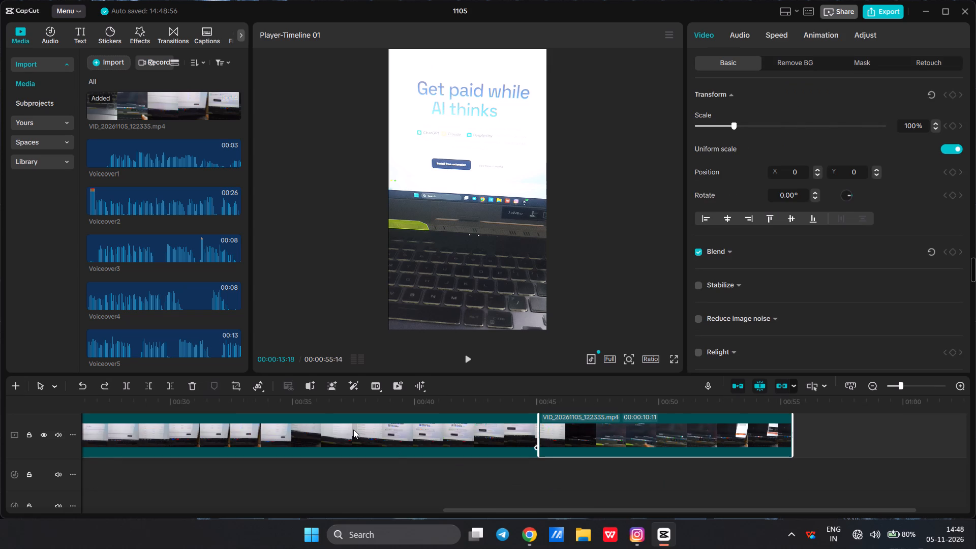
click(353, 430)
key(Delete)
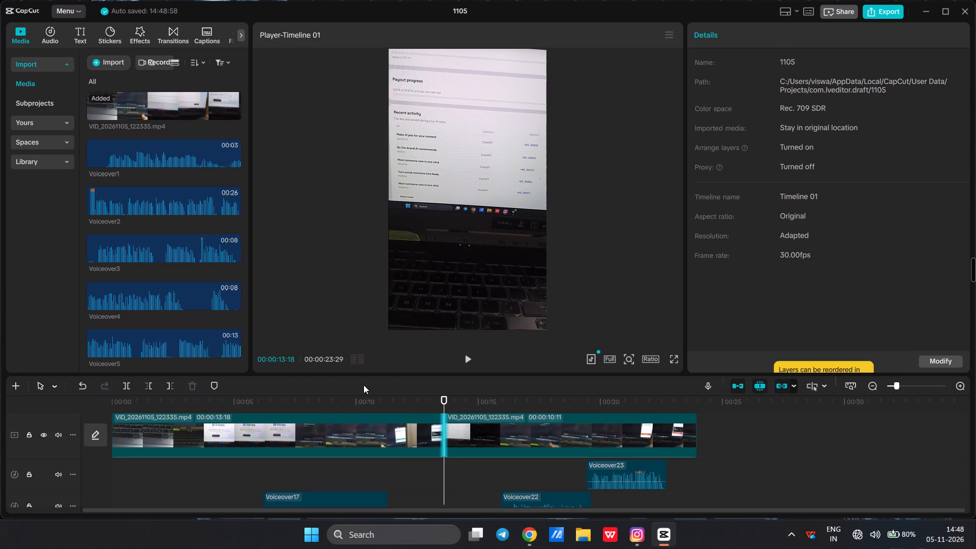
Play the shortened timeline from about 2 s through to its end to check the footage against the narration.
click(362, 385)
click(234, 394)
click(160, 404)
key(space)
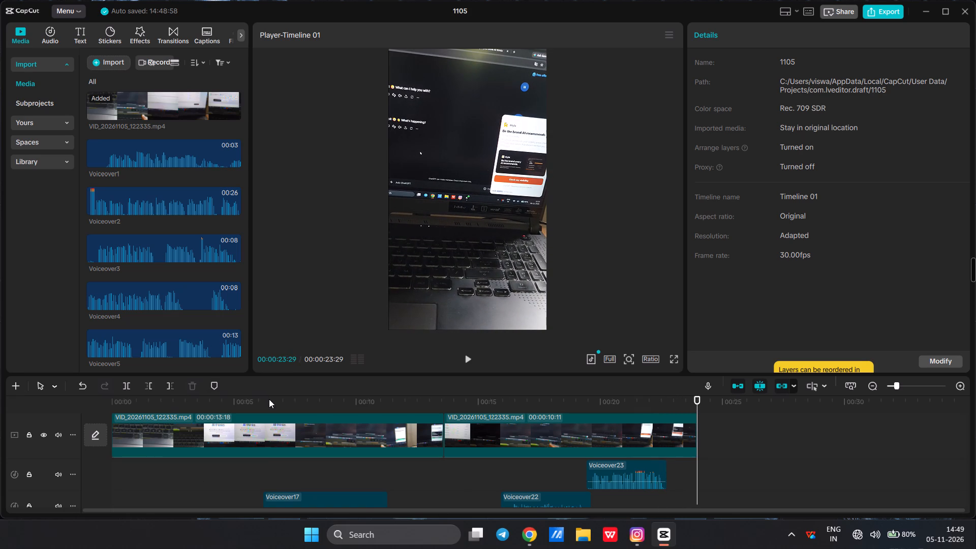
Play the timeline from the start and delete the opening narration clip, Voiceover7.
drag(269, 399, 44, 403)
click(472, 358)
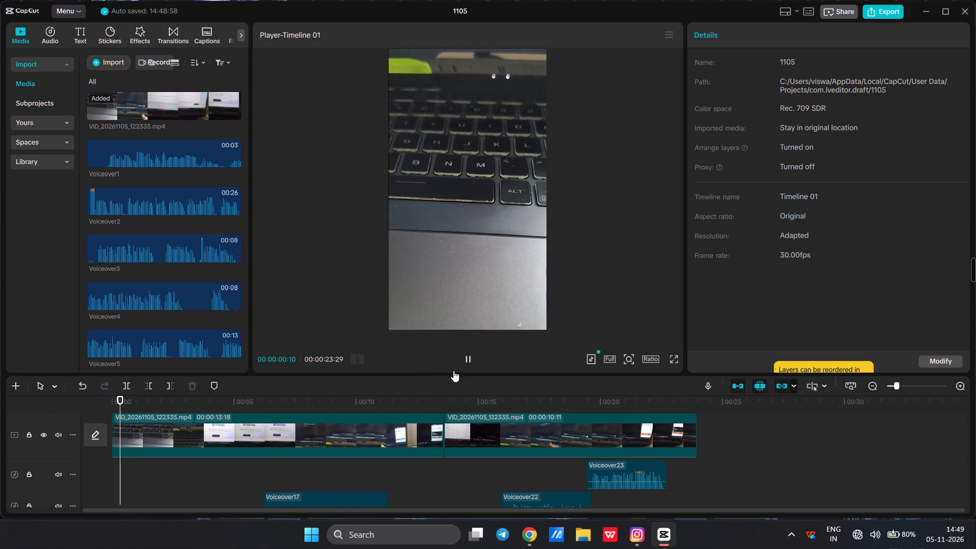
scroll(230, 482, down, 13)
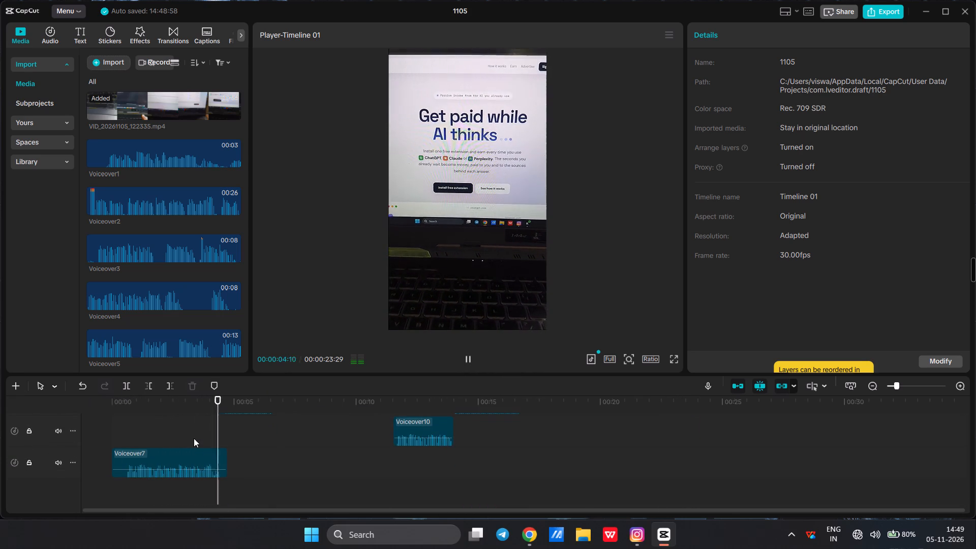
key(space)
click(146, 460)
key(Pause)
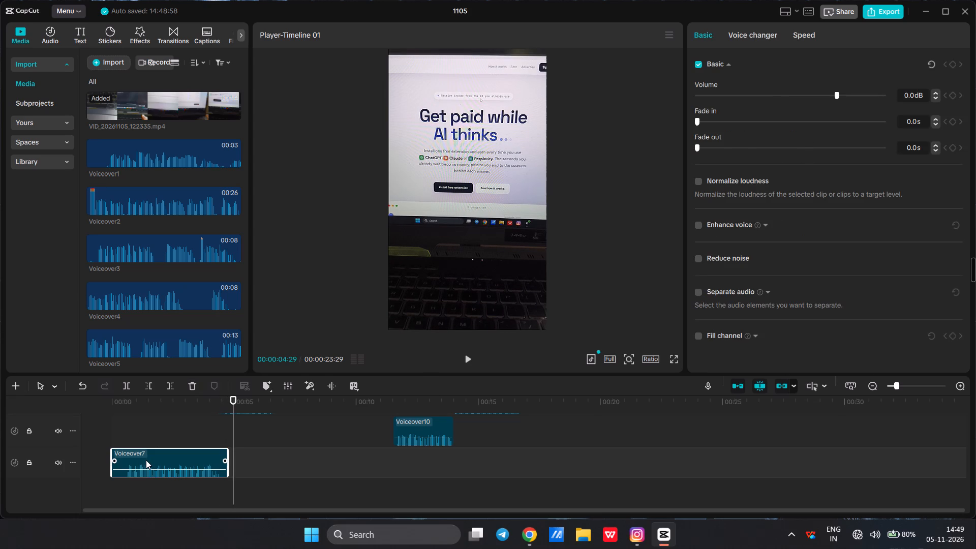
key(Delete)
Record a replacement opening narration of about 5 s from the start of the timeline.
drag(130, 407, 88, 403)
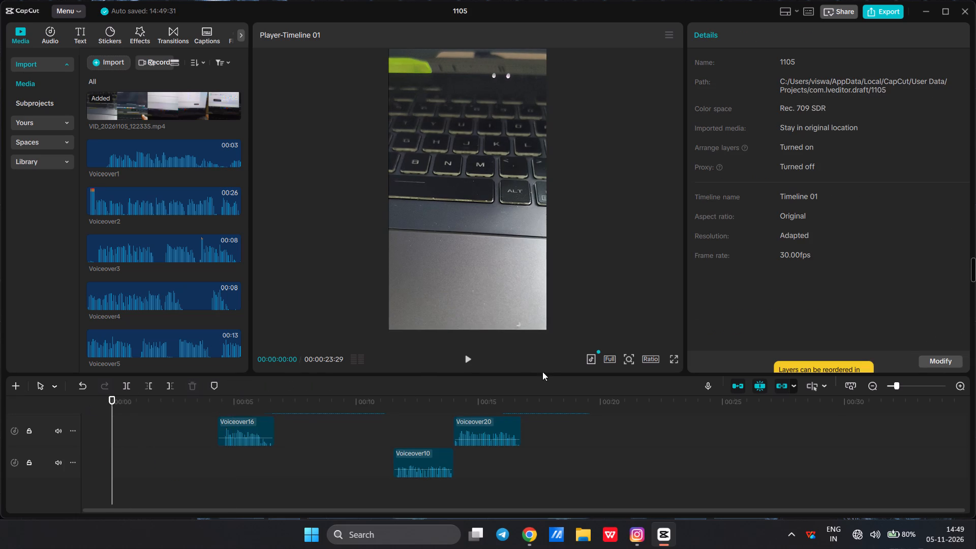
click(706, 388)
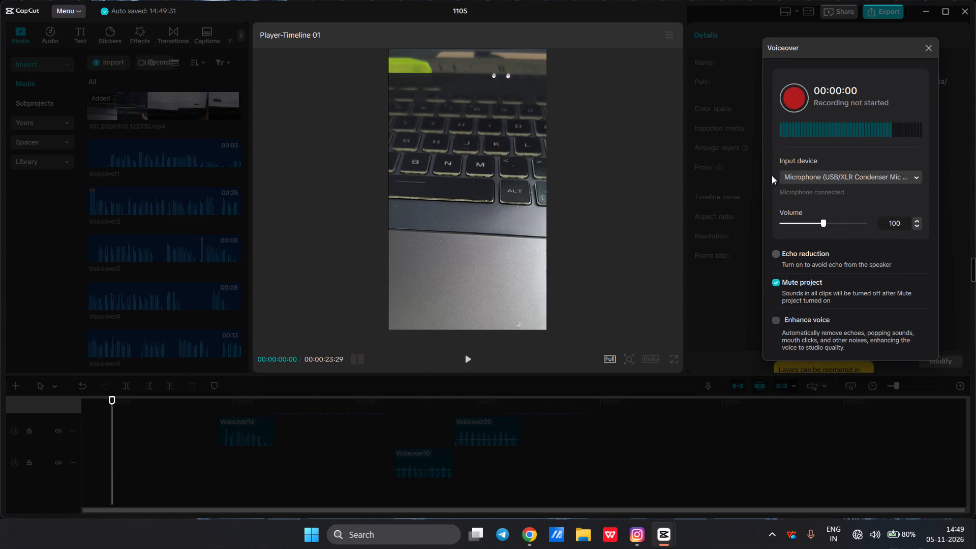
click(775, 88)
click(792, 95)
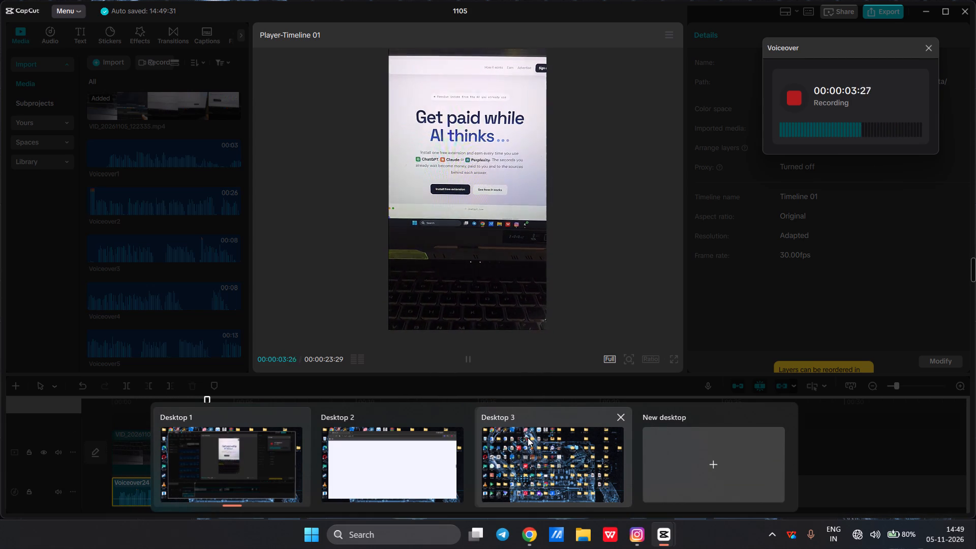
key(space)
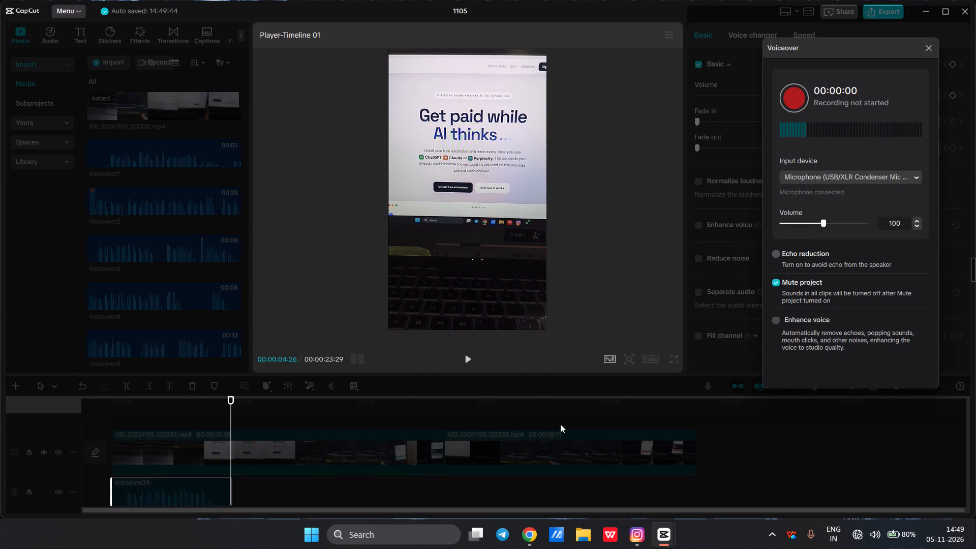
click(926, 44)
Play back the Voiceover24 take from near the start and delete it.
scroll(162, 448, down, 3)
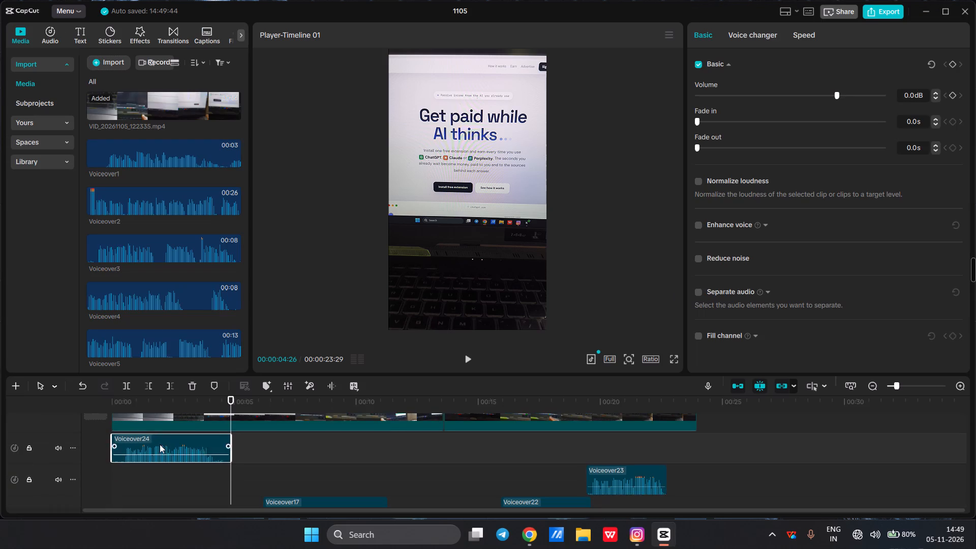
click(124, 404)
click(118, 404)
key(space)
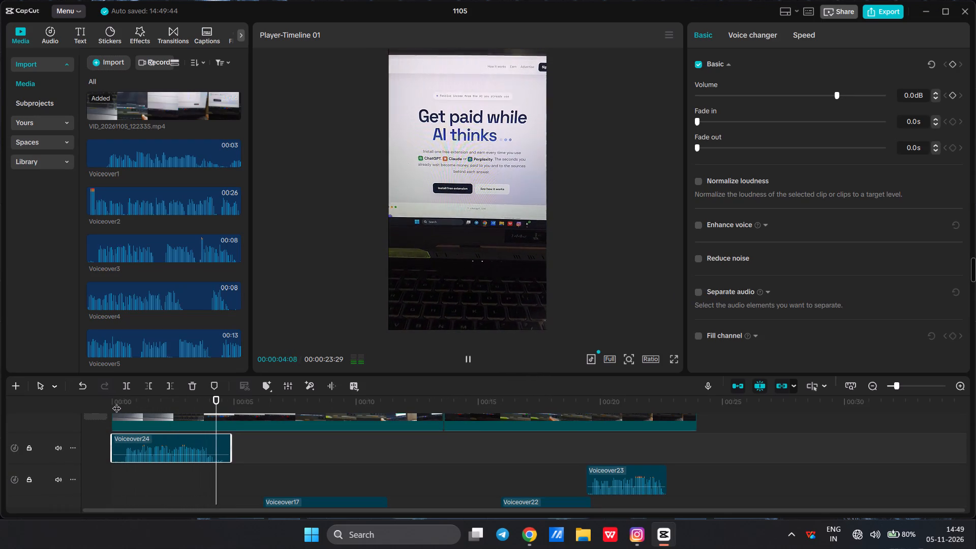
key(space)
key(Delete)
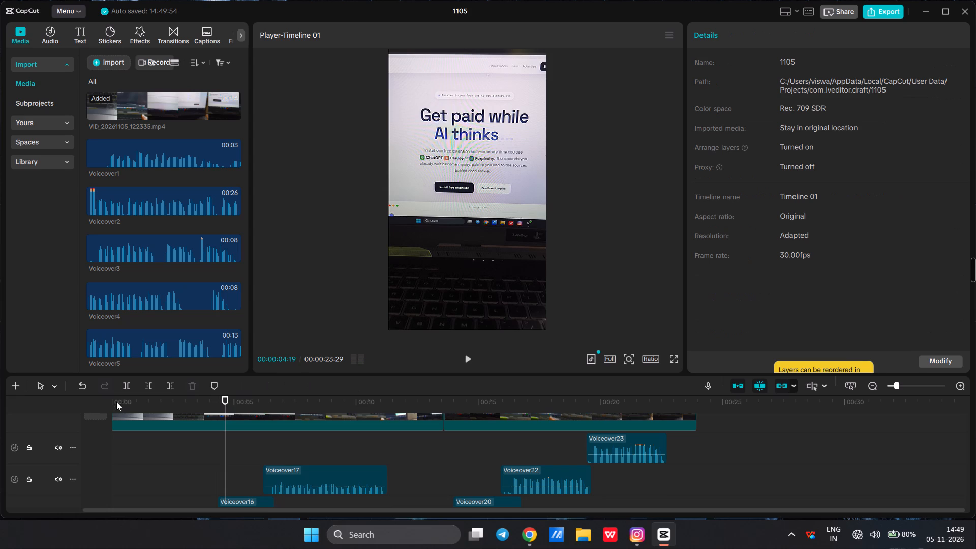
Record another opening narration take of about 5.5 s from the start of the timeline.
drag(117, 405, 95, 405)
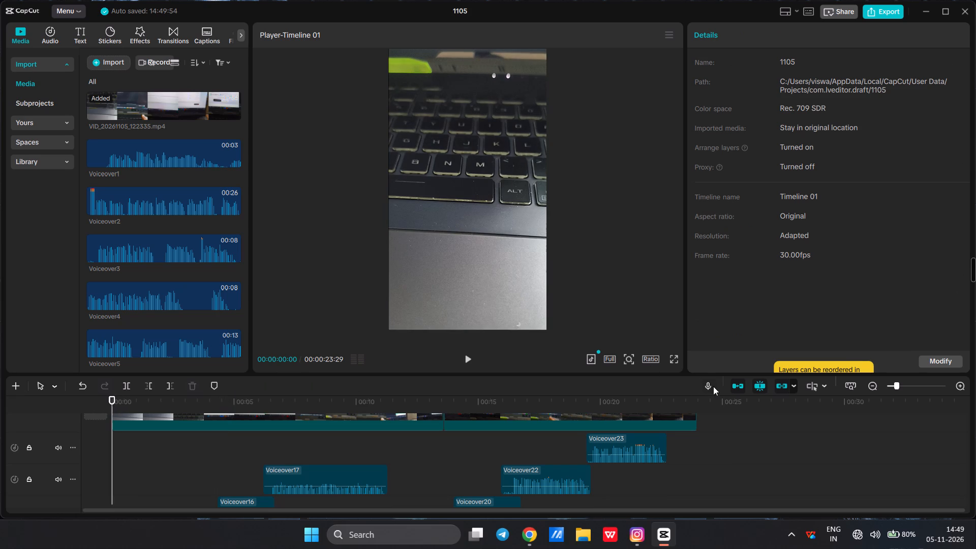
click(713, 386)
click(793, 93)
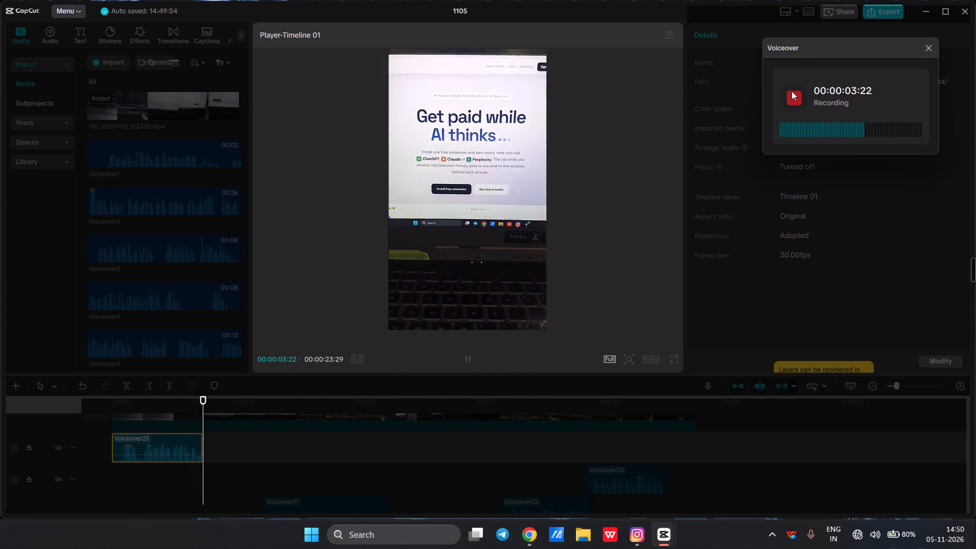
key(space)
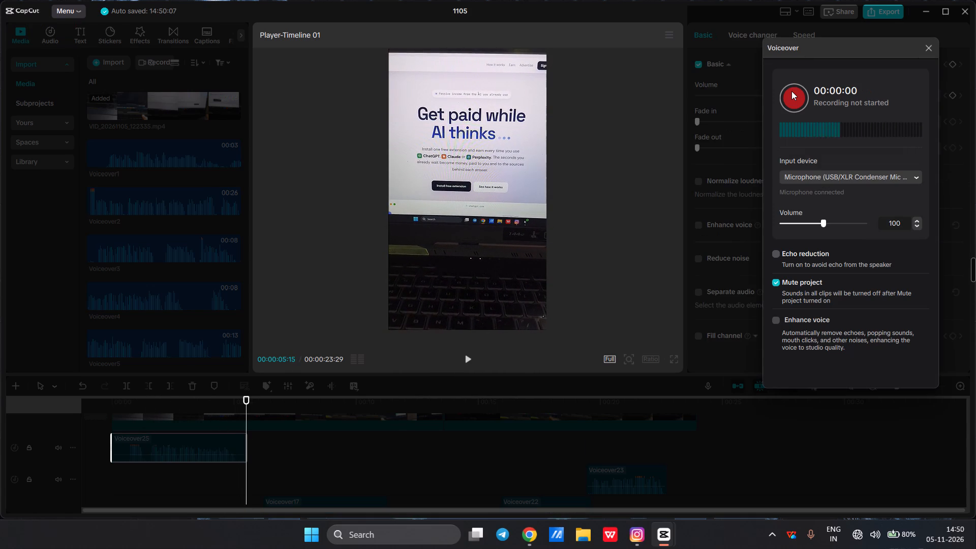
click(929, 45)
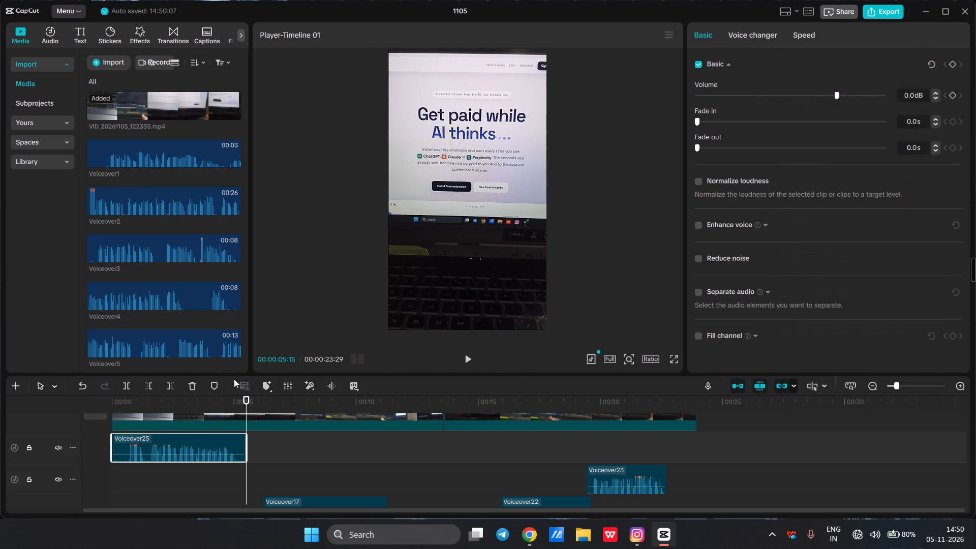
Play back Voiceover25, add a 0.2 s fade-in, trim about 0.5 s off its beginning and move it back to the timeline start.
click(118, 405)
key(space)
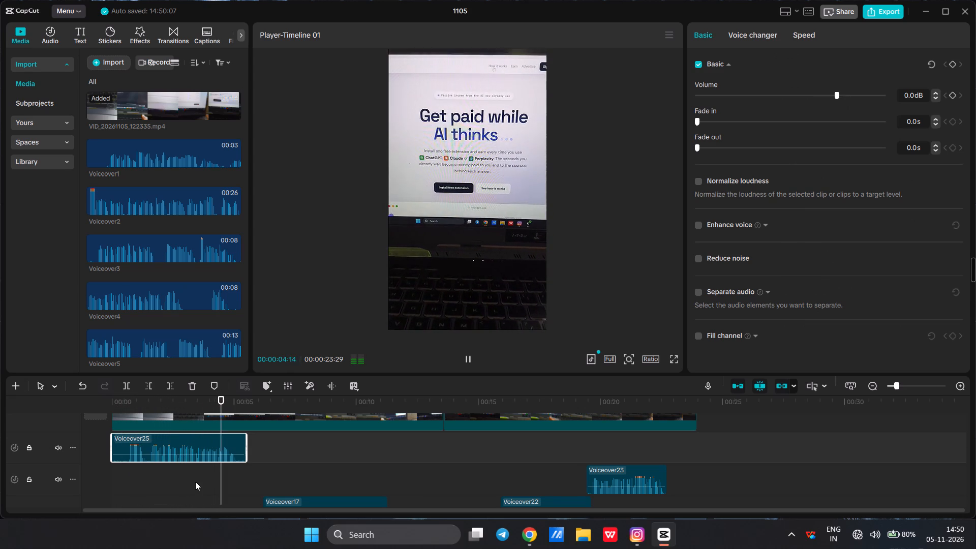
scroll(205, 478, down, 3)
scroll(205, 478, up, 3)
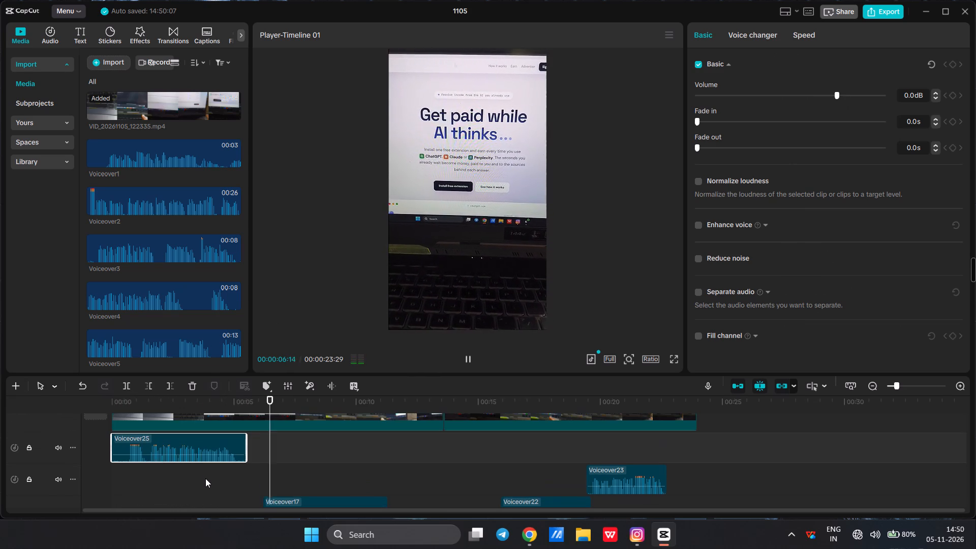
click(113, 443)
click(124, 443)
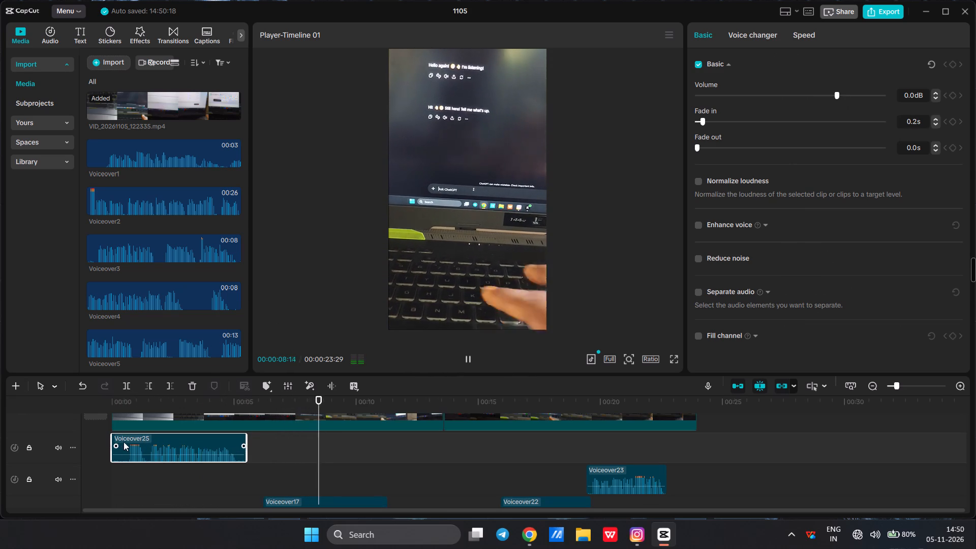
drag(112, 438, 124, 439)
drag(164, 442, 139, 436)
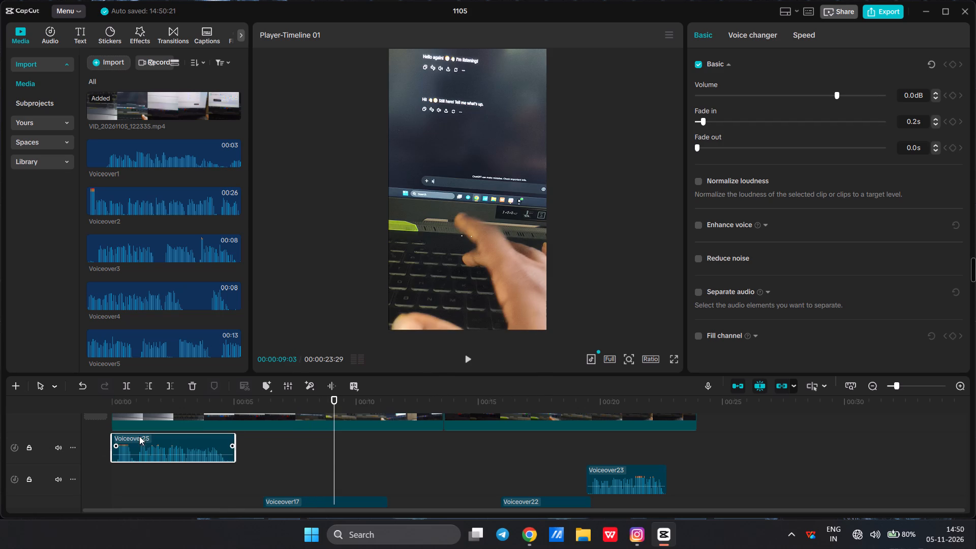
Play the full timeline with the new opening narration, and scrub through the first video segment to check the footage.
click(115, 396)
click(470, 354)
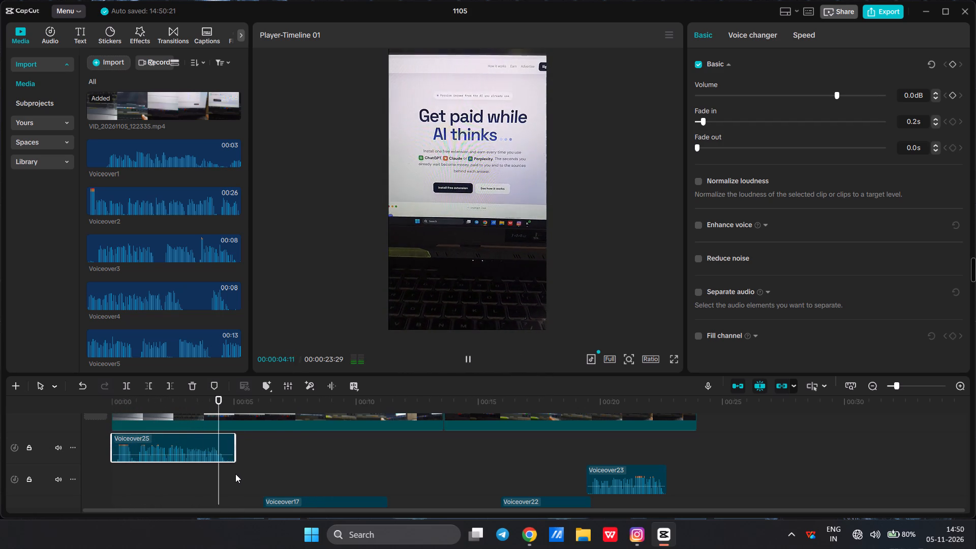
scroll(235, 474, down, 4)
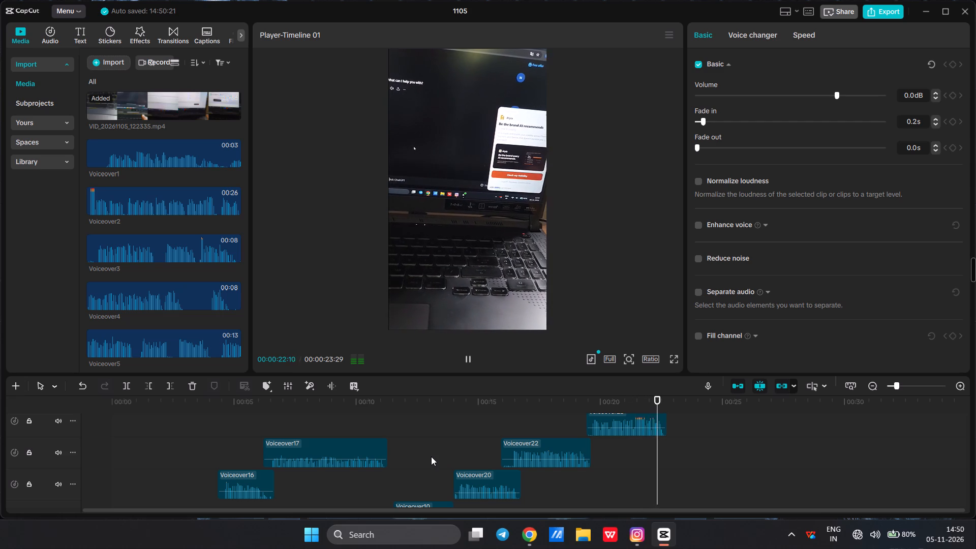
scroll(590, 419, up, 7)
click(280, 407)
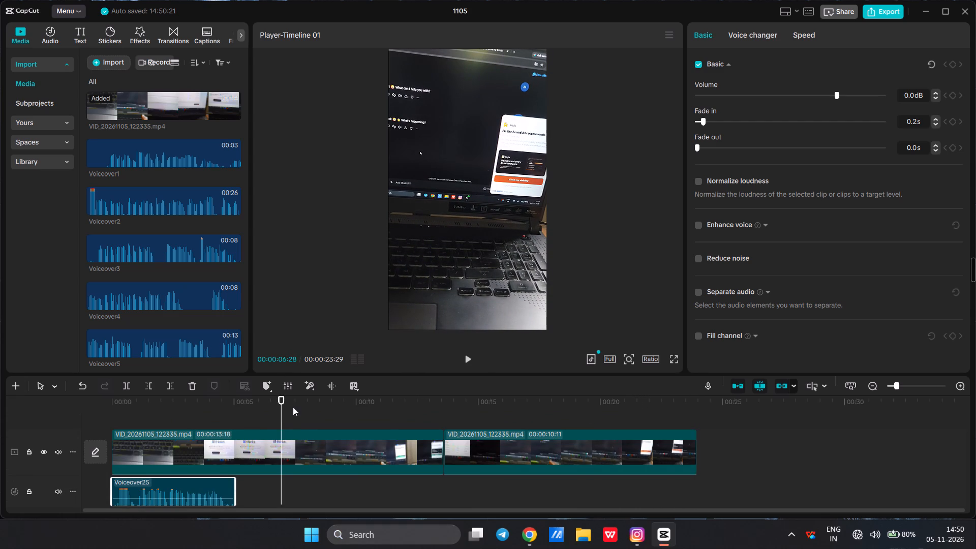
drag(293, 407, 201, 412)
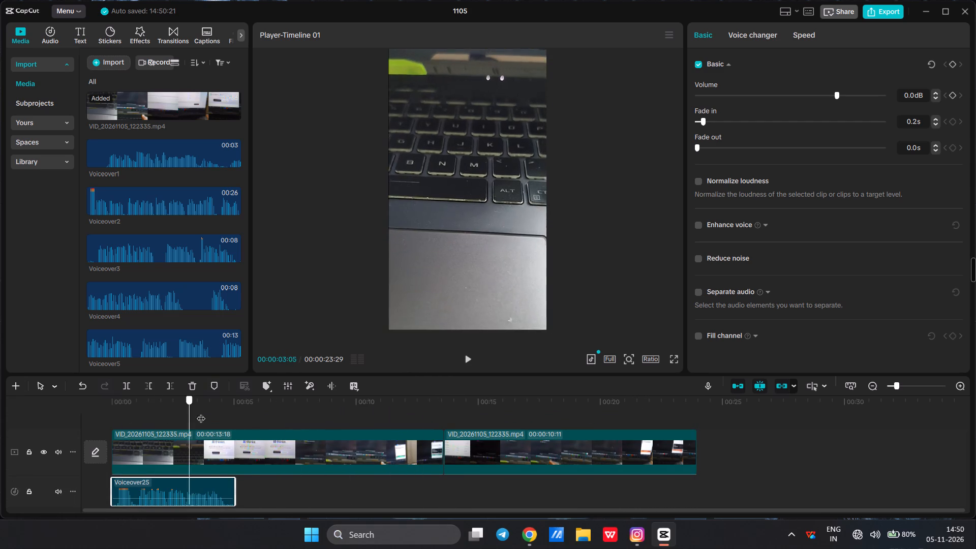
drag(201, 412, 413, 412)
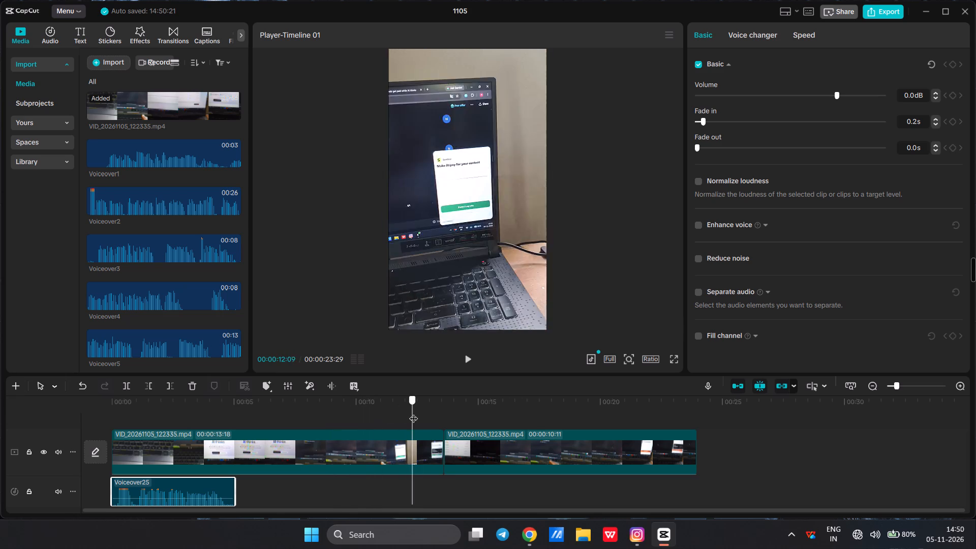
drag(413, 412, 377, 420)
Extend the end of the main video's first segment to a duration of 00:00:20:08, playing the restored footage to check it.
click(438, 440)
drag(443, 448, 445, 448)
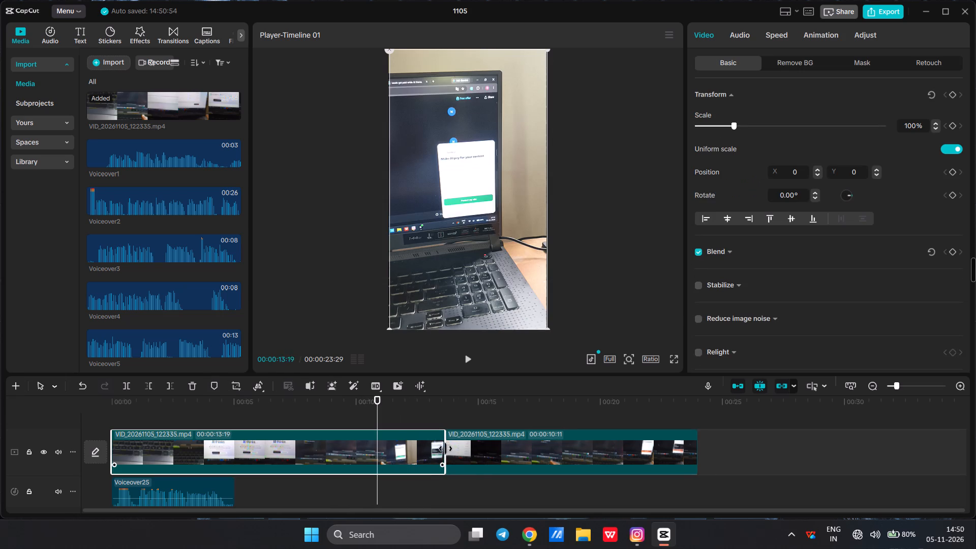
drag(445, 448, 554, 447)
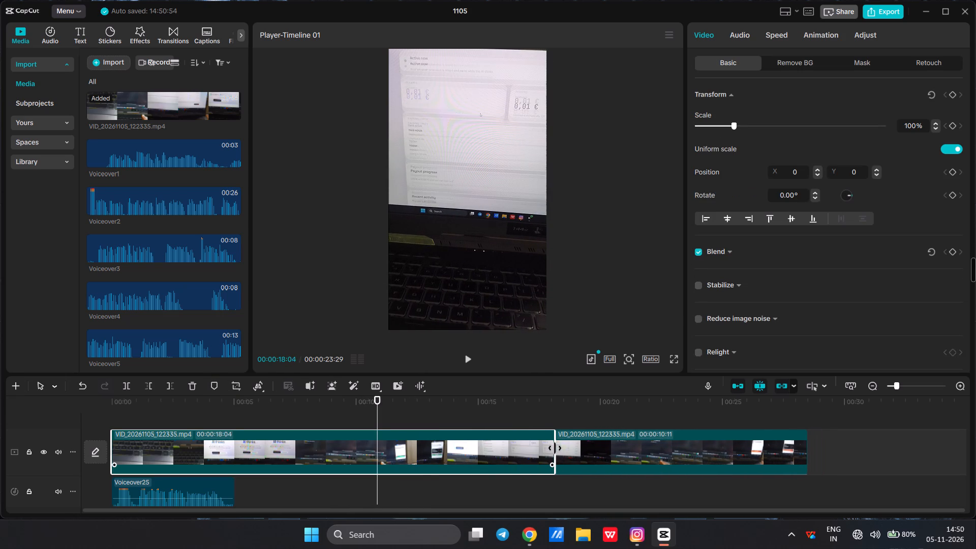
drag(554, 447, 515, 455)
drag(405, 400, 495, 412)
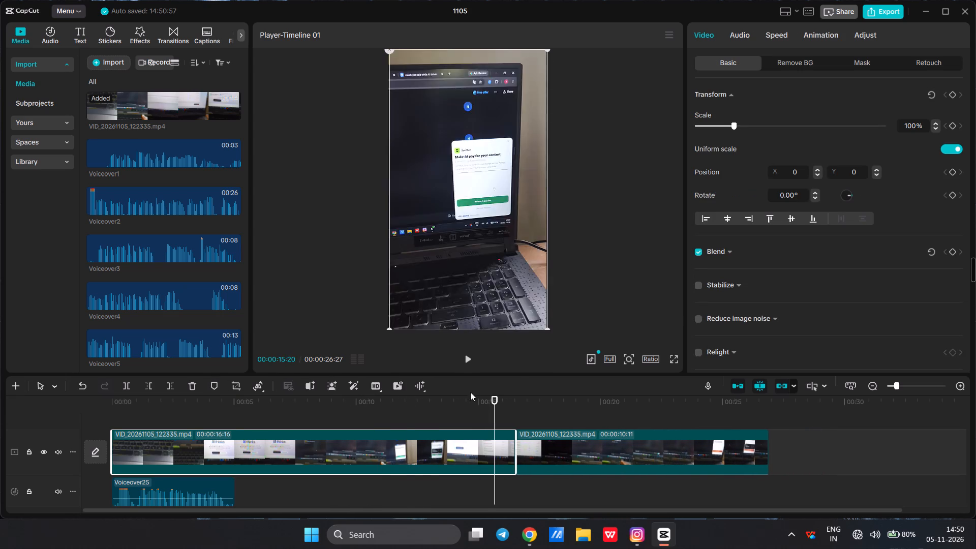
click(440, 405)
click(465, 356)
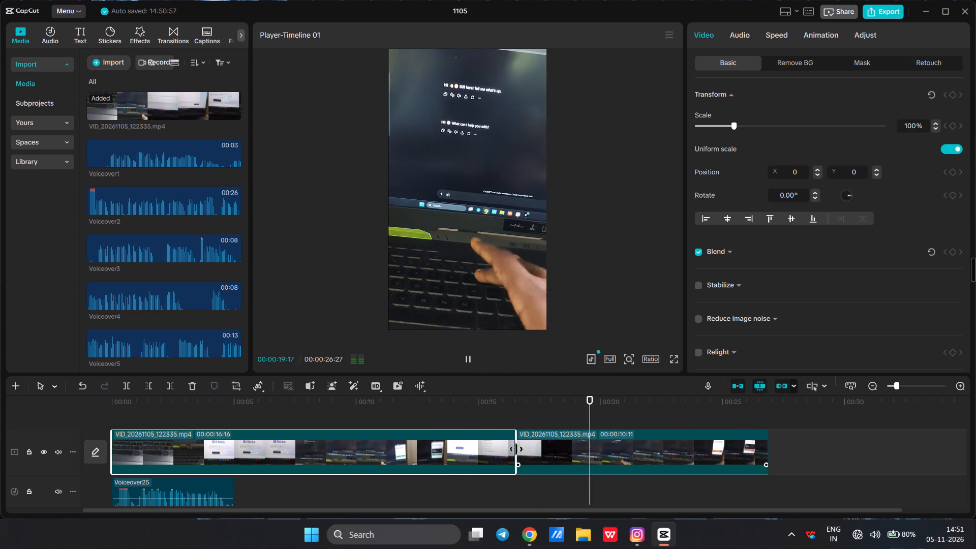
drag(513, 447, 605, 444)
Extend the start of the second video segment to a duration of 00:00:10:27 and play across the join.
click(493, 420)
click(471, 358)
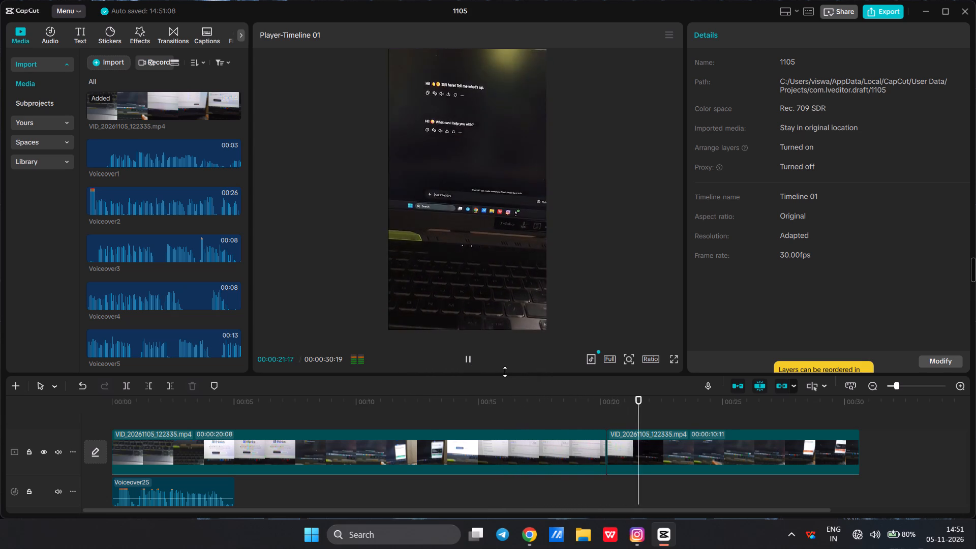
click(652, 460)
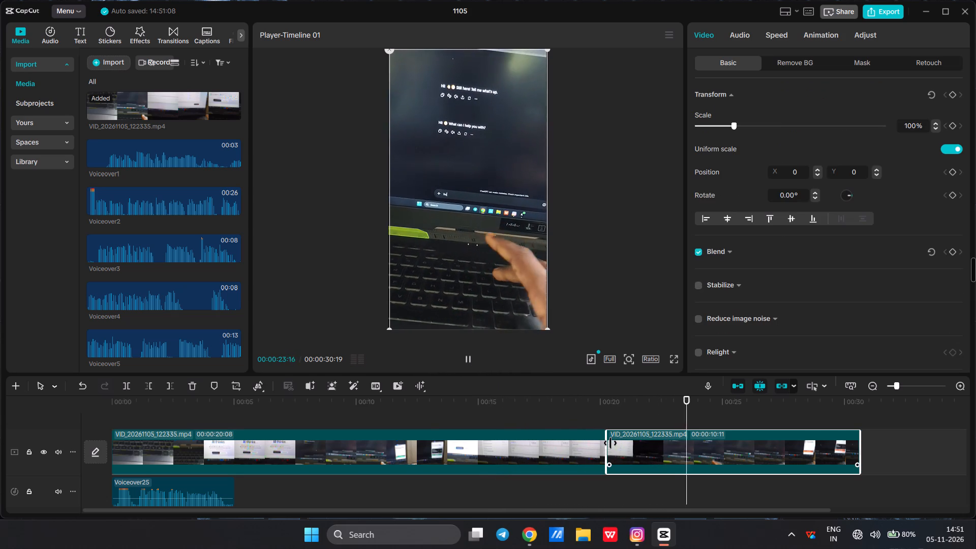
drag(608, 442, 595, 441)
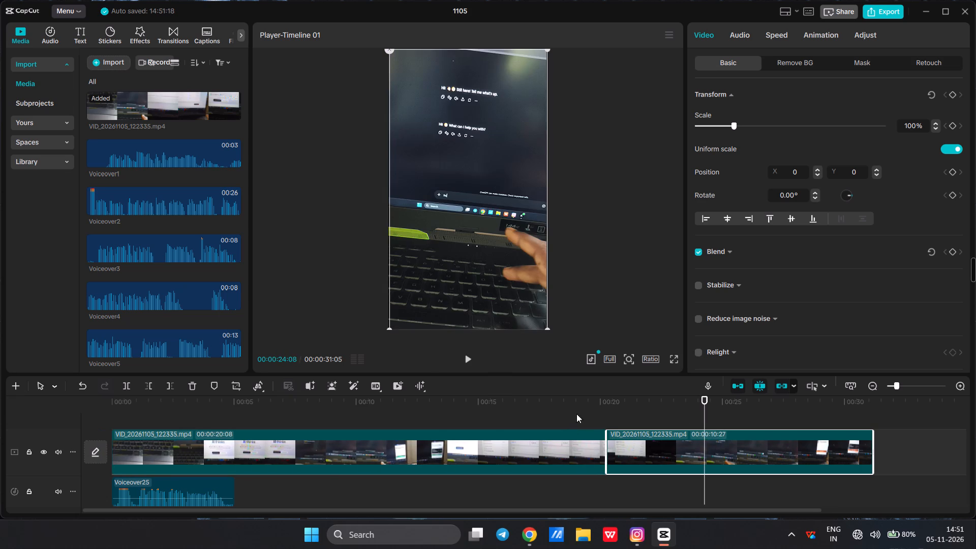
click(603, 403)
click(469, 360)
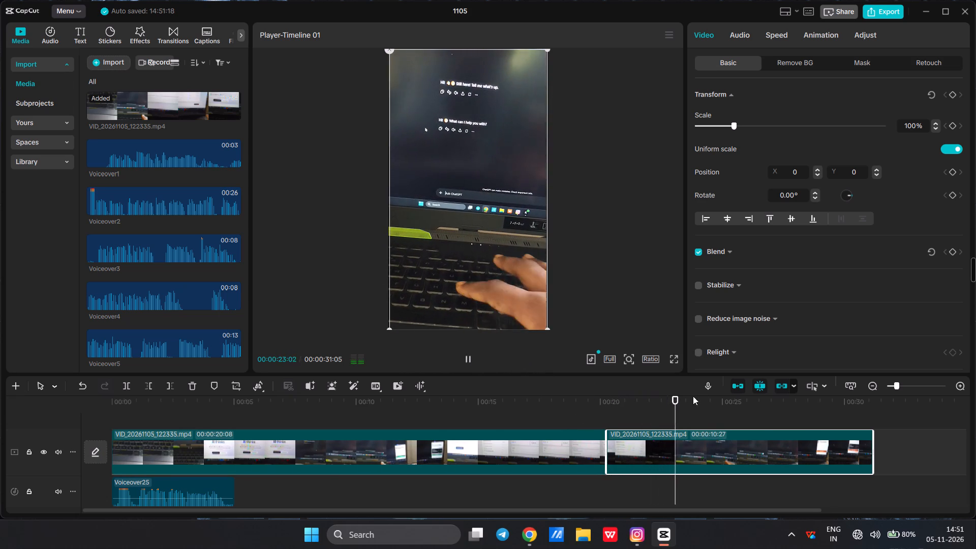
Trim the end of the second video segment so the timeline ends at 00:00:25:12, and scrub back towards the join.
scroll(726, 433, down, 3)
scroll(735, 434, up, 3)
click(762, 447)
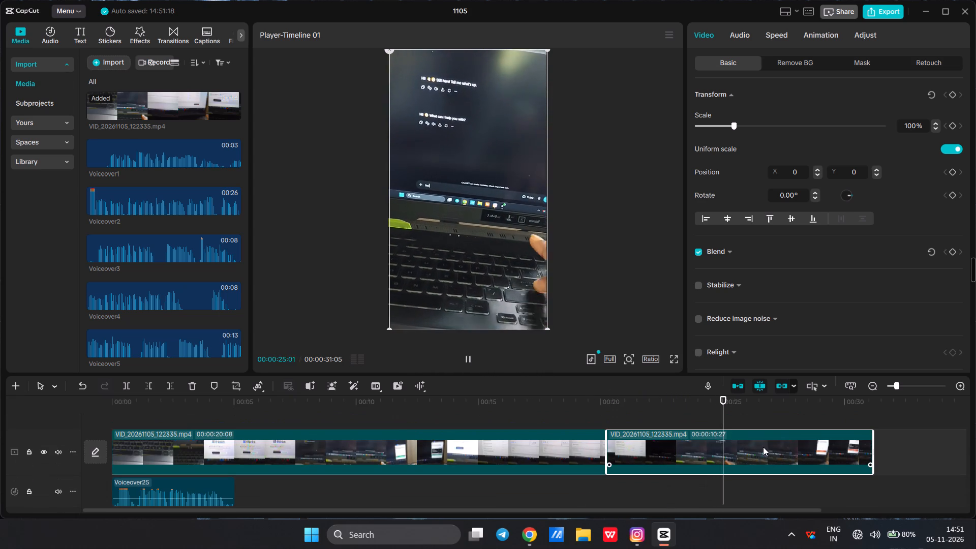
drag(874, 438, 743, 445)
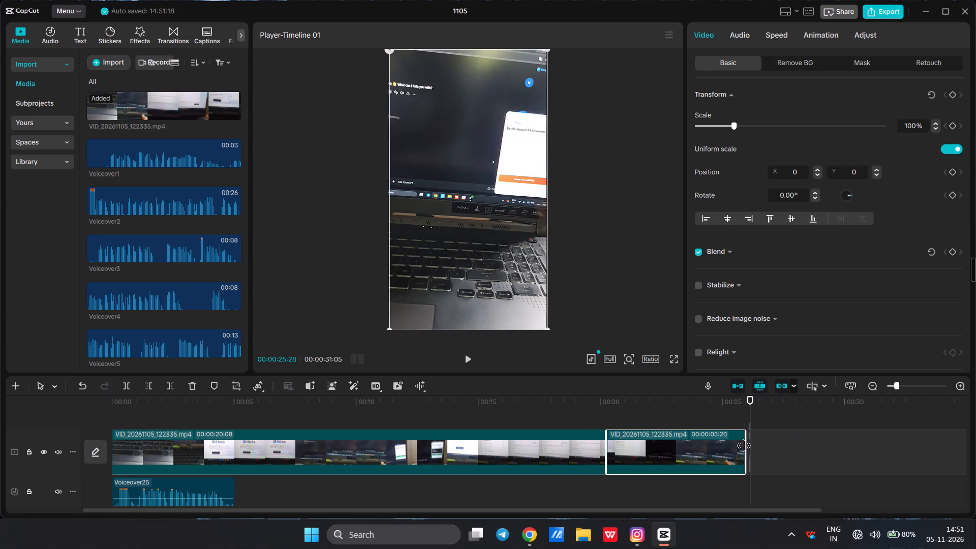
drag(743, 445, 730, 444)
scroll(695, 487, down, 3)
click(680, 400)
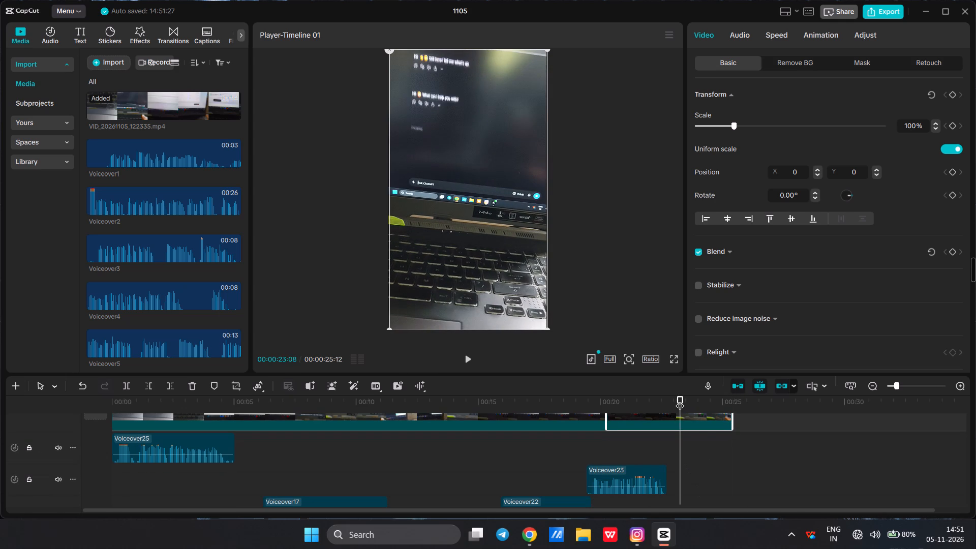
drag(680, 400, 622, 410)
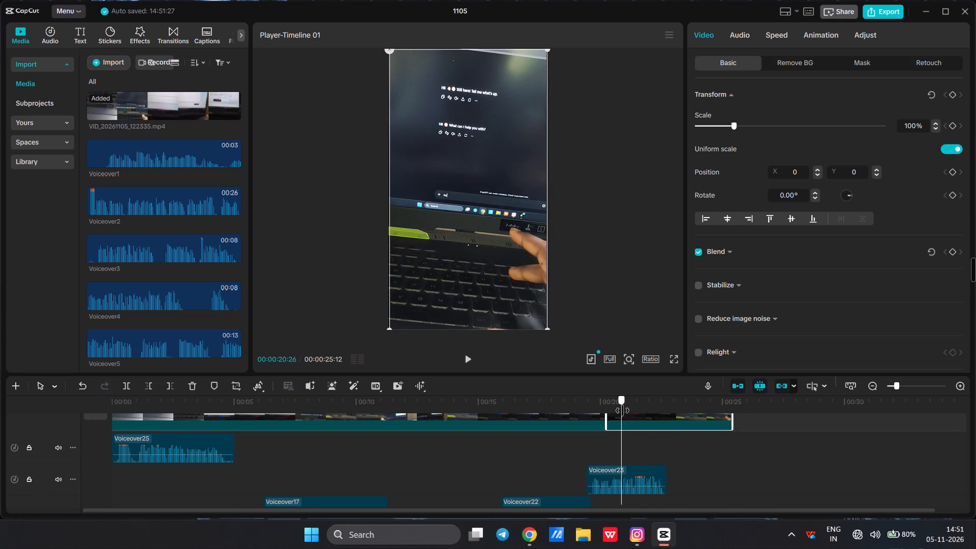
Split the second video segment at 00:00:21:01.
drag(622, 410, 625, 410)
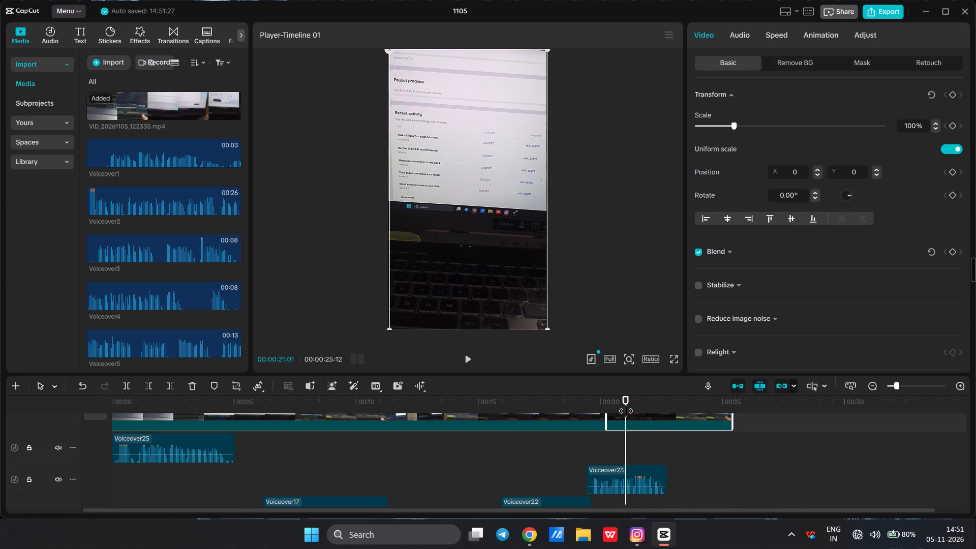
key(ctrl+b)
Trim the start of the last video segment and extend its end so the timeline ends at 00:00:24:12, and play the reworked piece.
scroll(711, 459, up, 2)
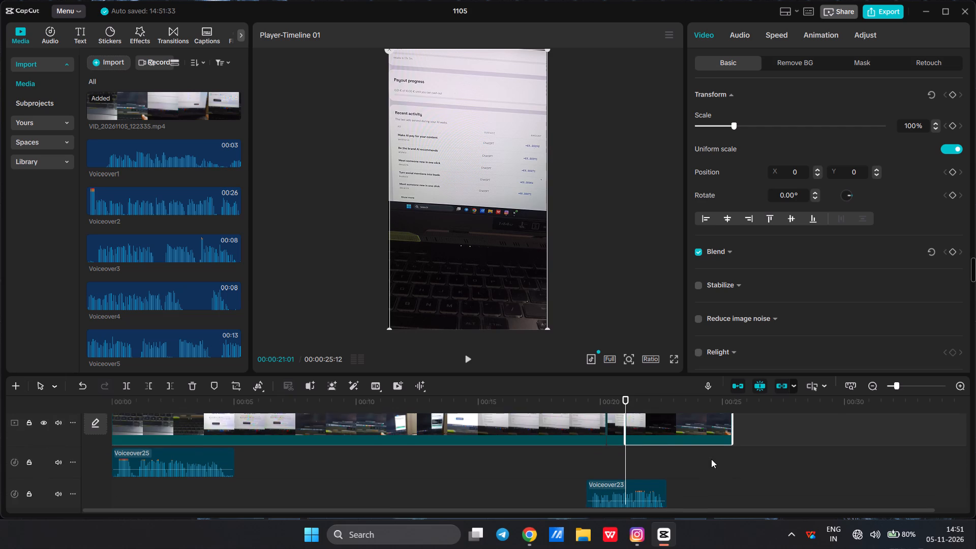
click(660, 443)
drag(625, 430, 653, 430)
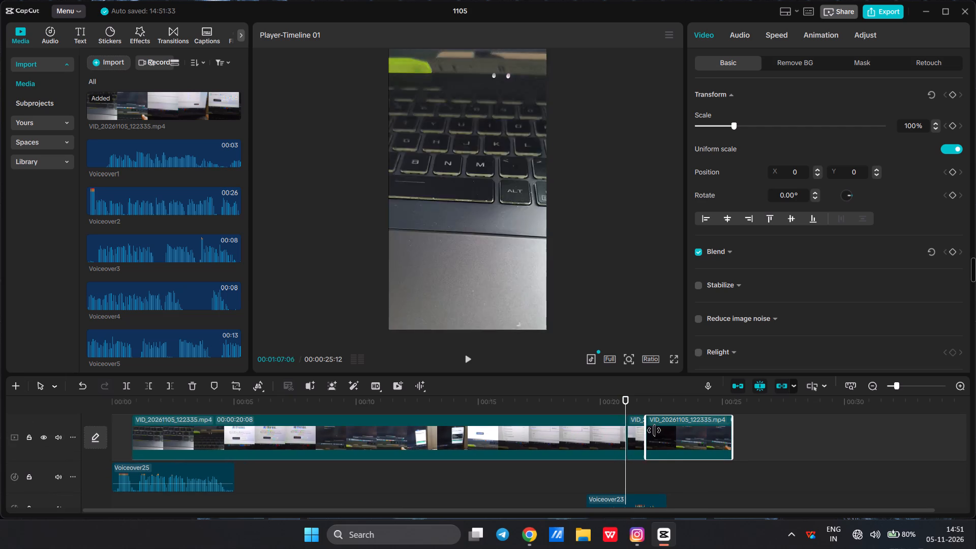
drag(653, 430, 676, 429)
drag(684, 430, 742, 422)
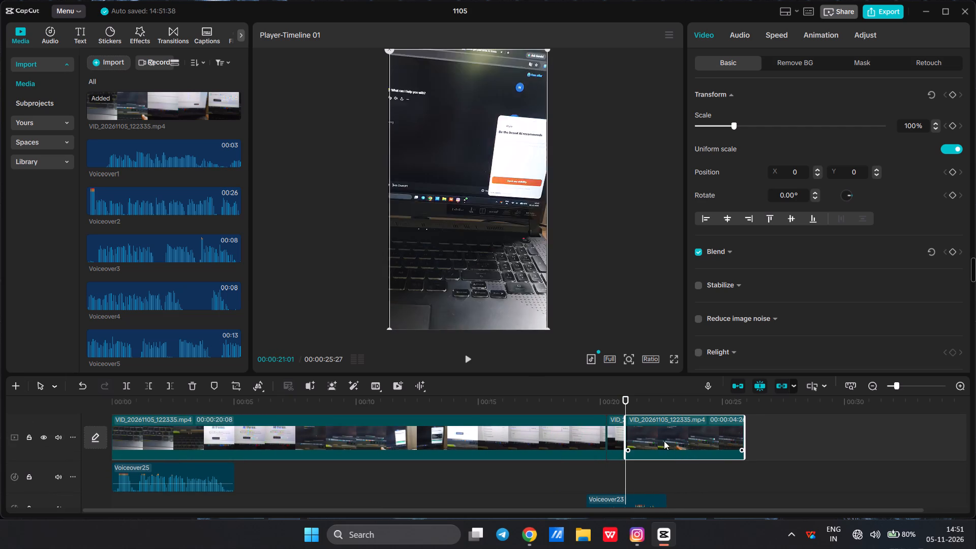
drag(626, 426, 663, 415)
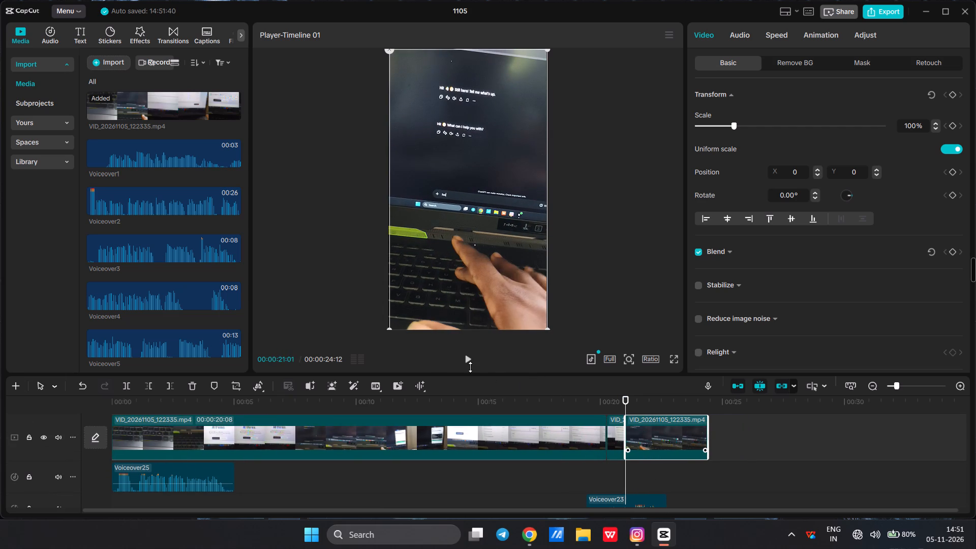
click(470, 367)
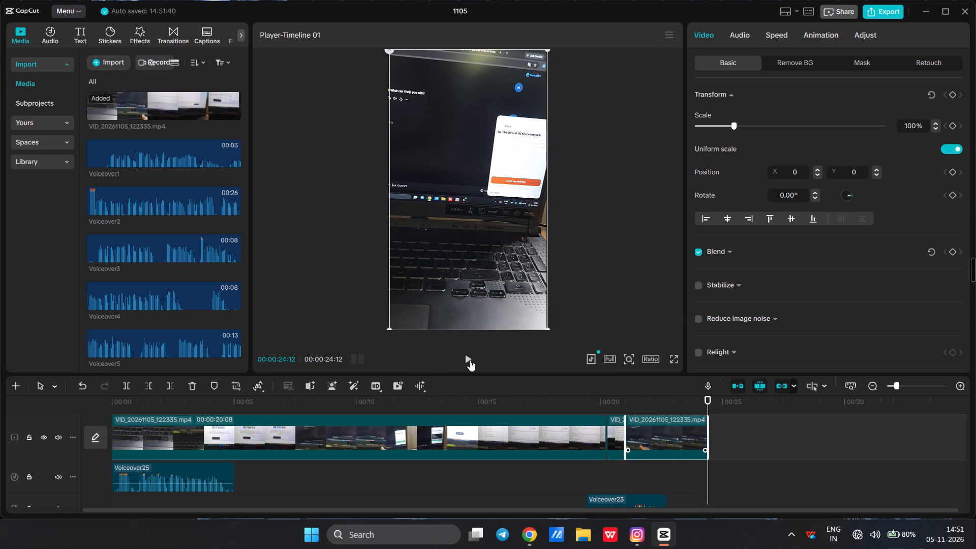
Play the timeline from the beginning to about 00:00:09:24, checking the footage against the voiceover clips.
drag(534, 401, 109, 418)
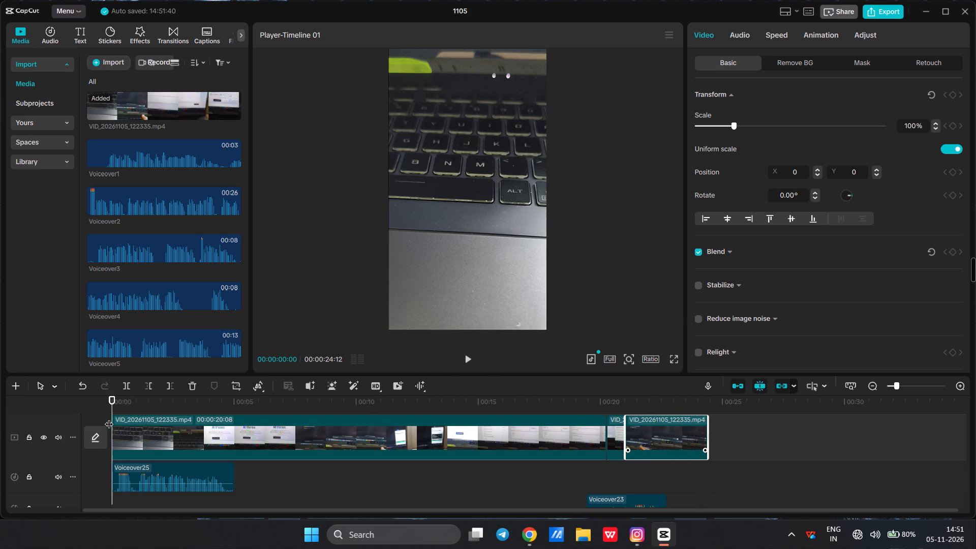
drag(109, 418, 109, 417)
scroll(288, 491, up, 1)
scroll(288, 491, down, 7)
scroll(236, 457, down, 7)
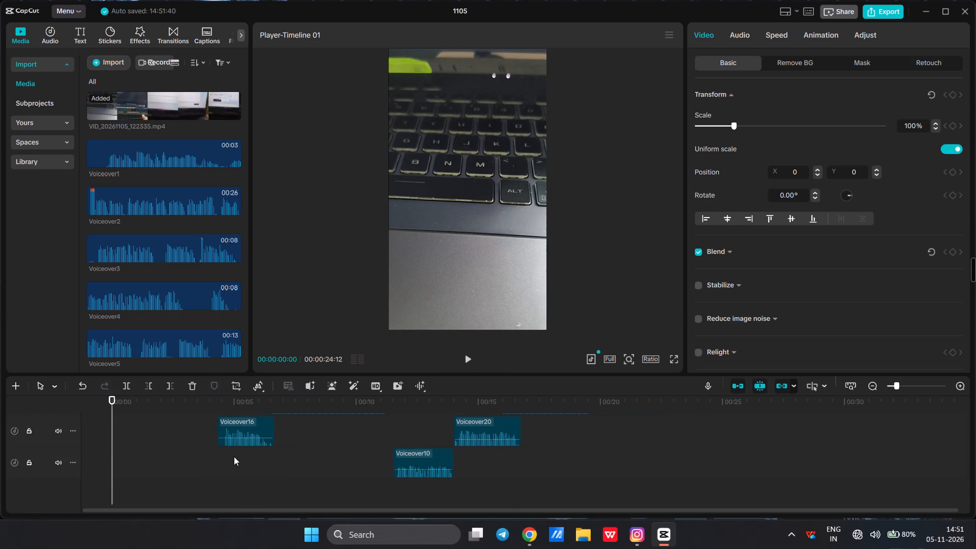
scroll(234, 456, up, 8)
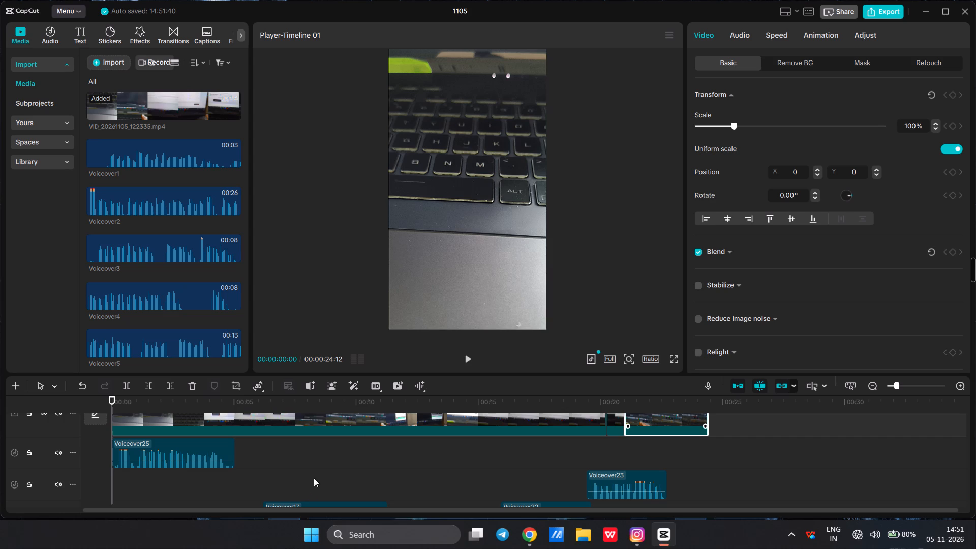
scroll(334, 460, down, 13)
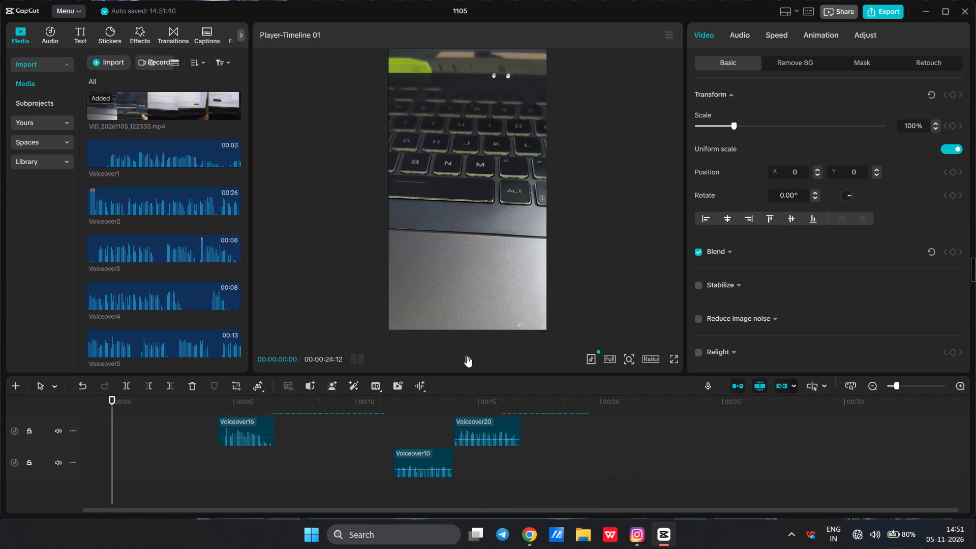
click(467, 356)
scroll(184, 435, up, 6)
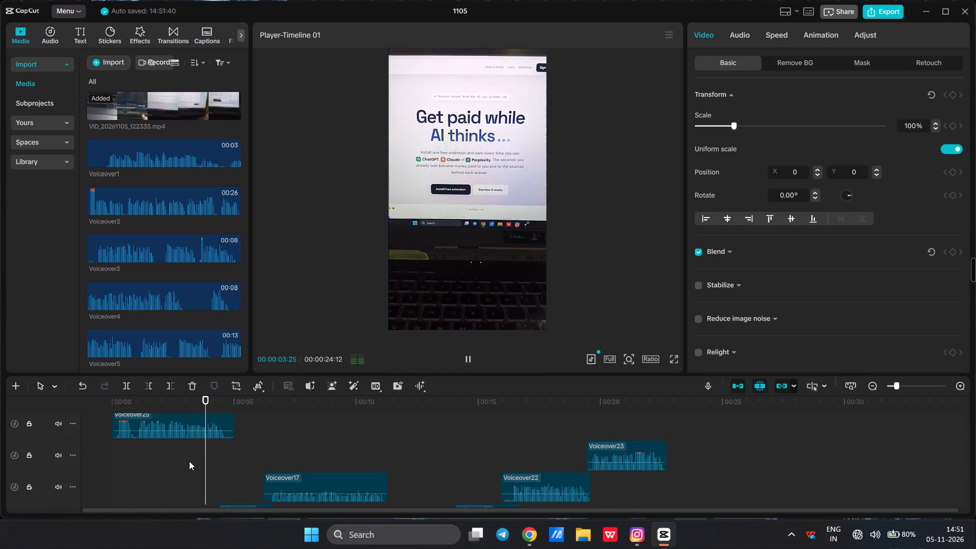
click(470, 356)
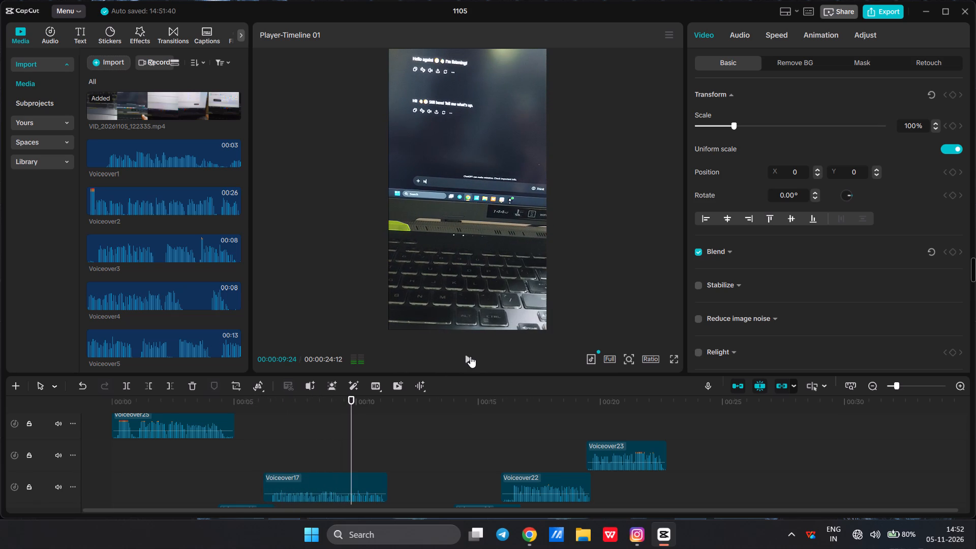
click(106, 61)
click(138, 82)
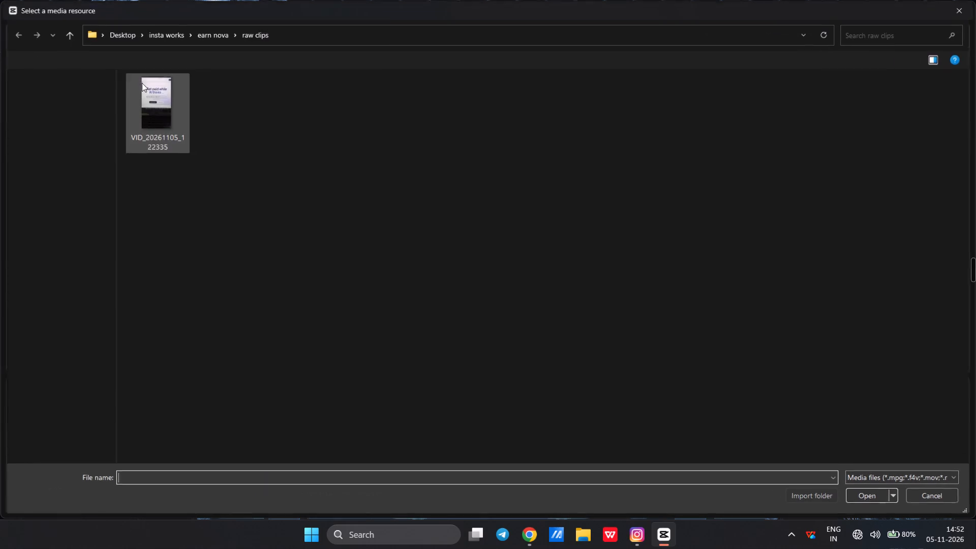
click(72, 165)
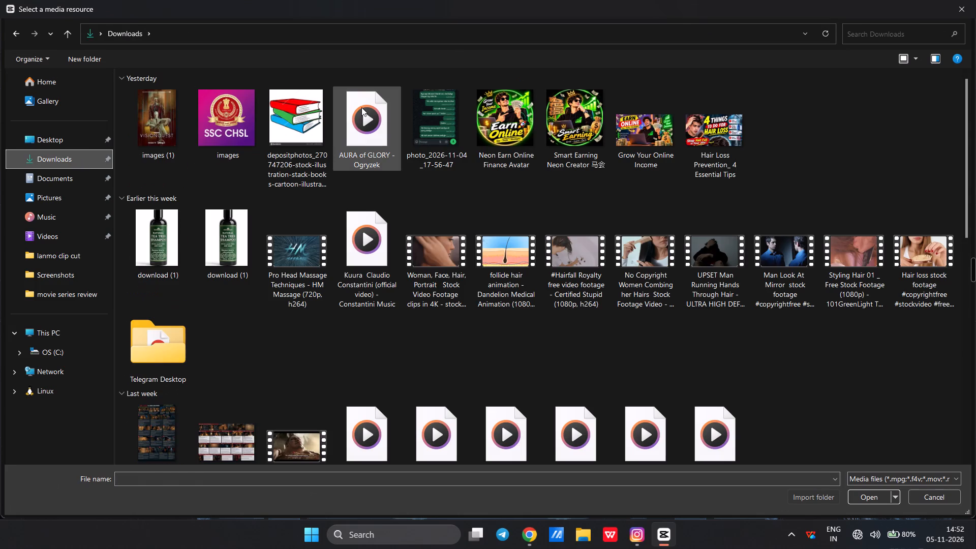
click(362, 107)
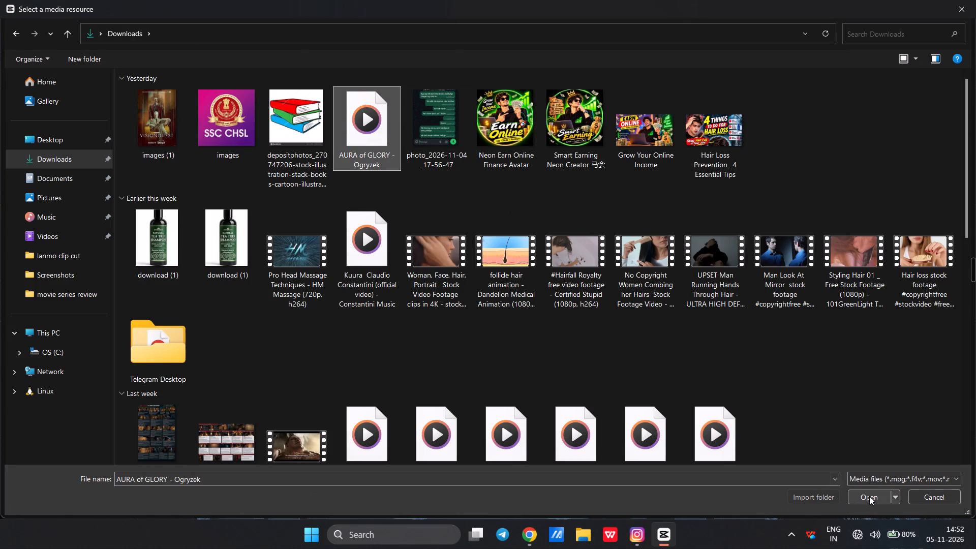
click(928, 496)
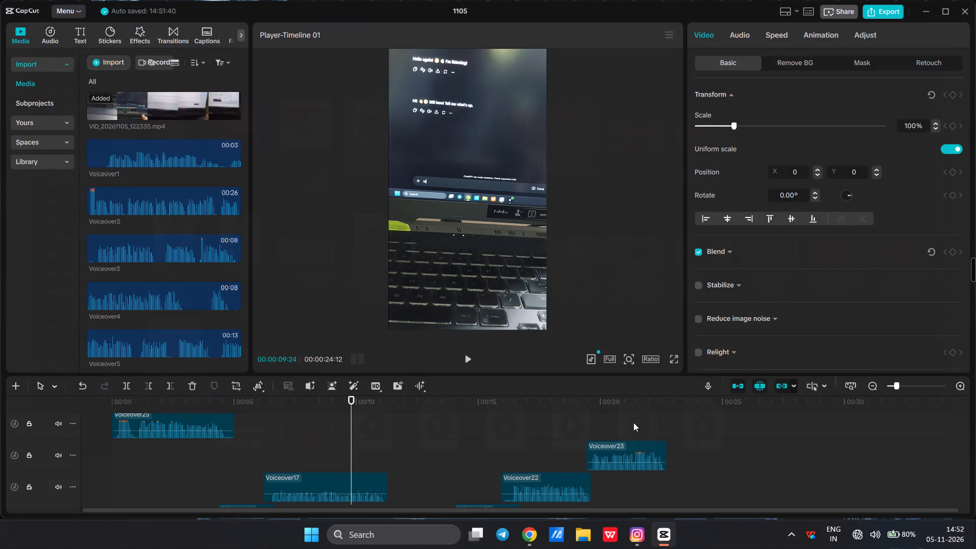
Add a Default text clip above the main video at the very start of the timeline.
scroll(278, 408, down, 3)
scroll(407, 467, up, 4)
scroll(403, 487, down, 3)
scroll(403, 487, up, 4)
click(119, 405)
drag(119, 405, 105, 400)
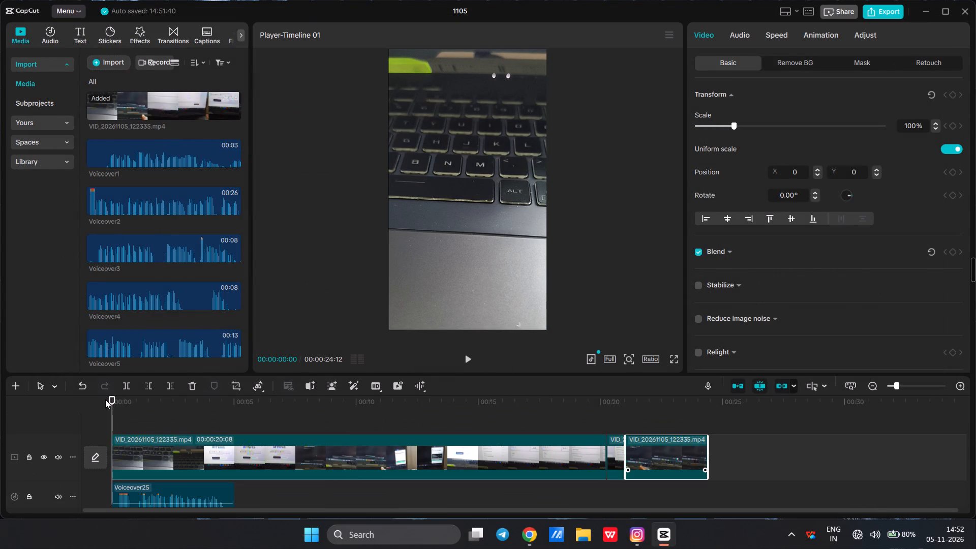
click(81, 31)
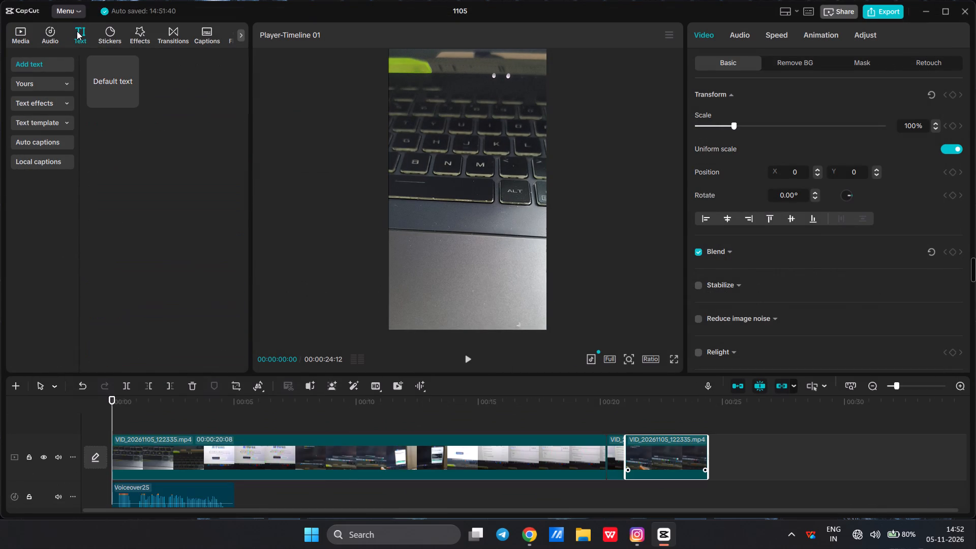
click(109, 65)
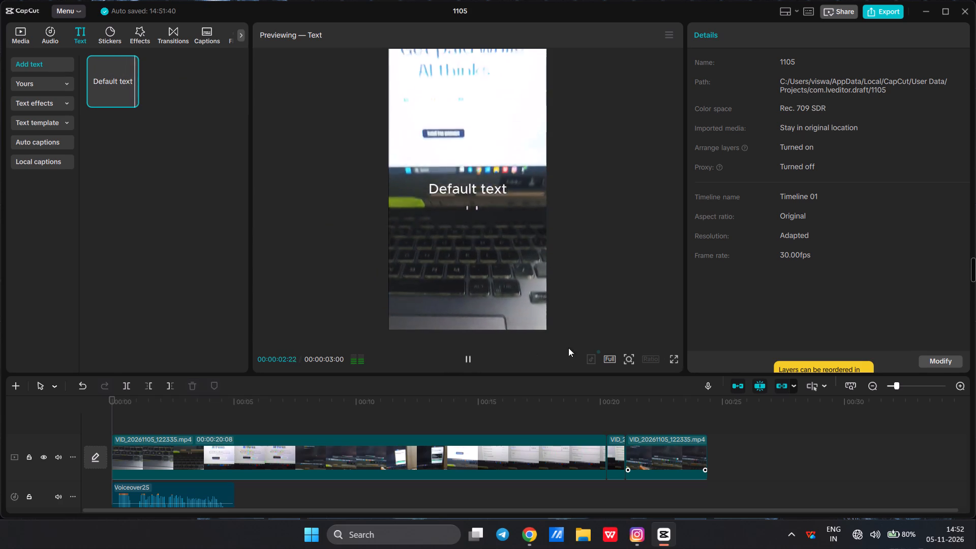
click(130, 99)
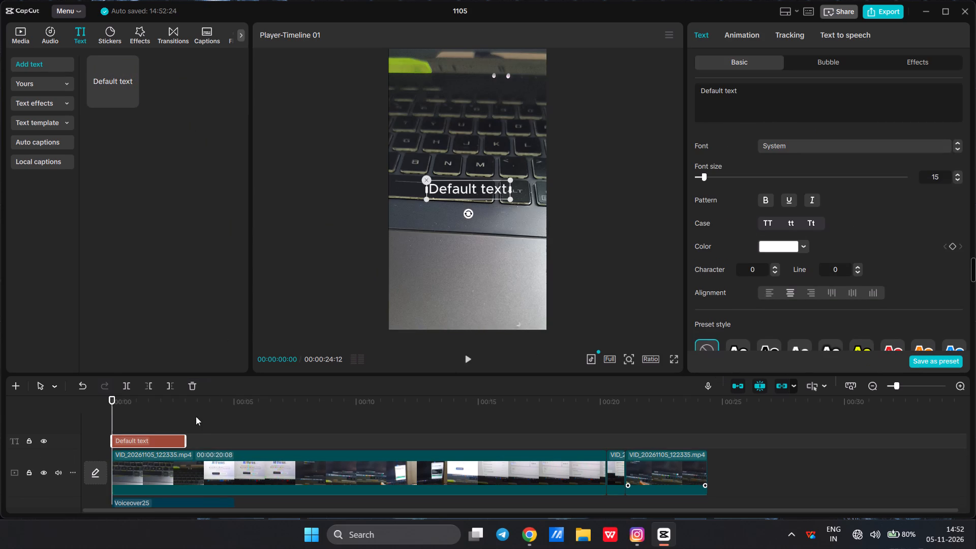
Close project 1105 and exit CapCut to the desktop.
click(964, 6)
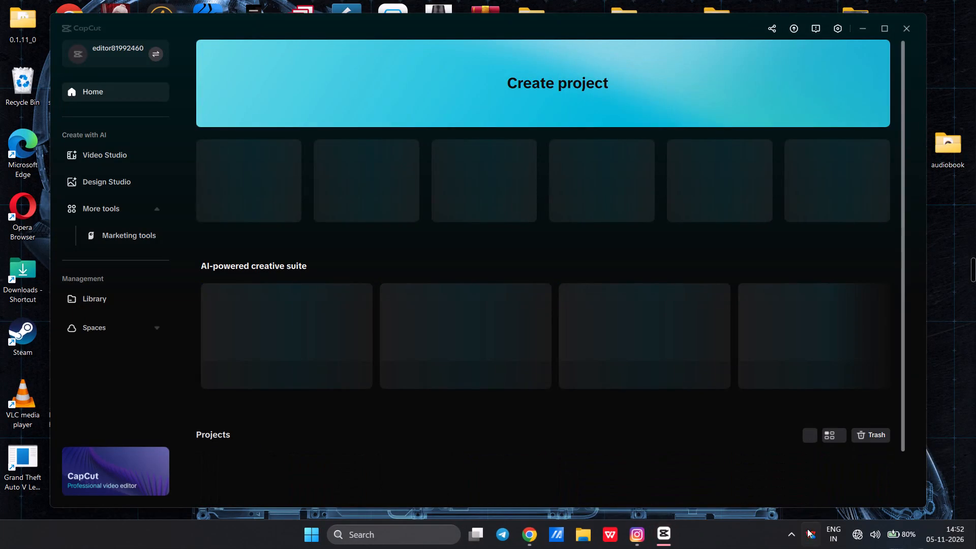
click(795, 534)
click(908, 22)
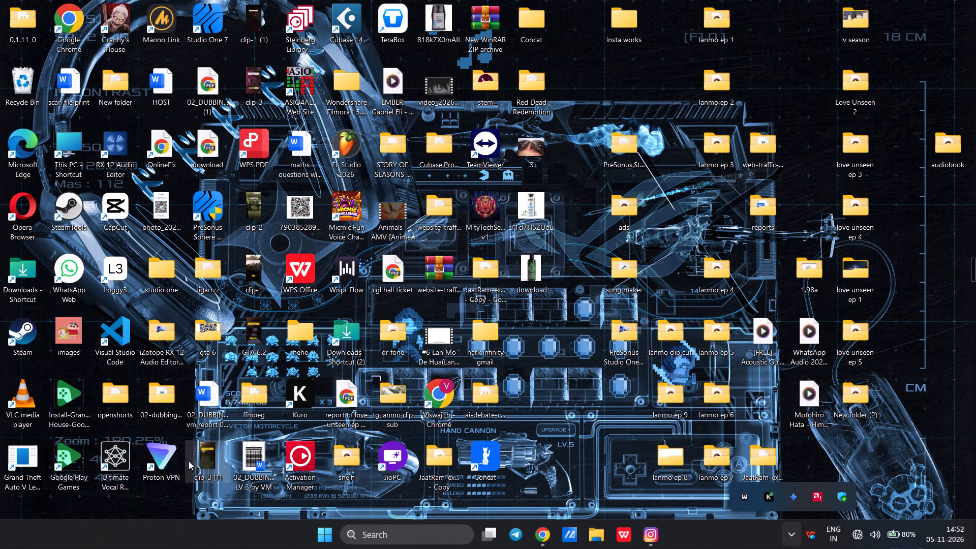
Launch Proton VPN from the desktop.
double_click(160, 453)
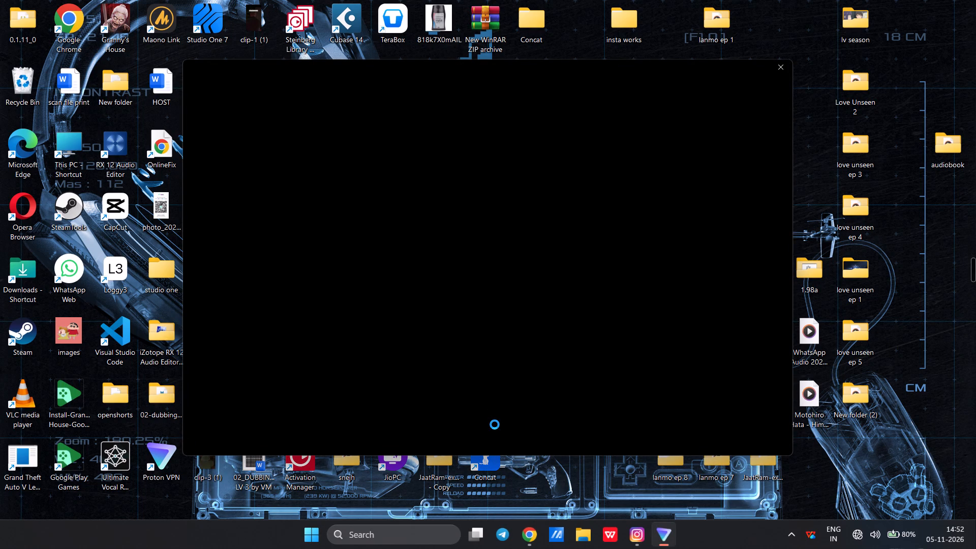
Connect the computer to the Infinix GT 20 Pro Wi-Fi network.
click(853, 542)
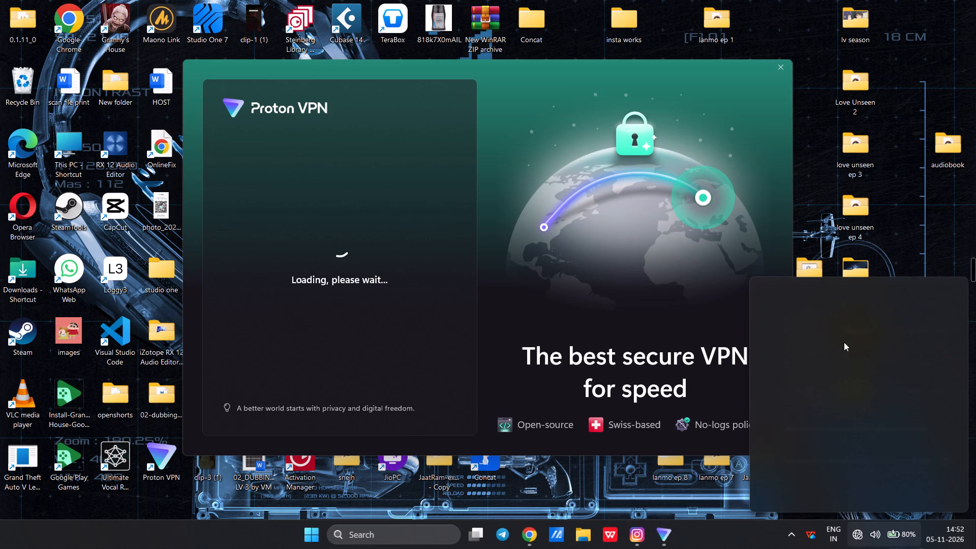
click(815, 315)
click(844, 310)
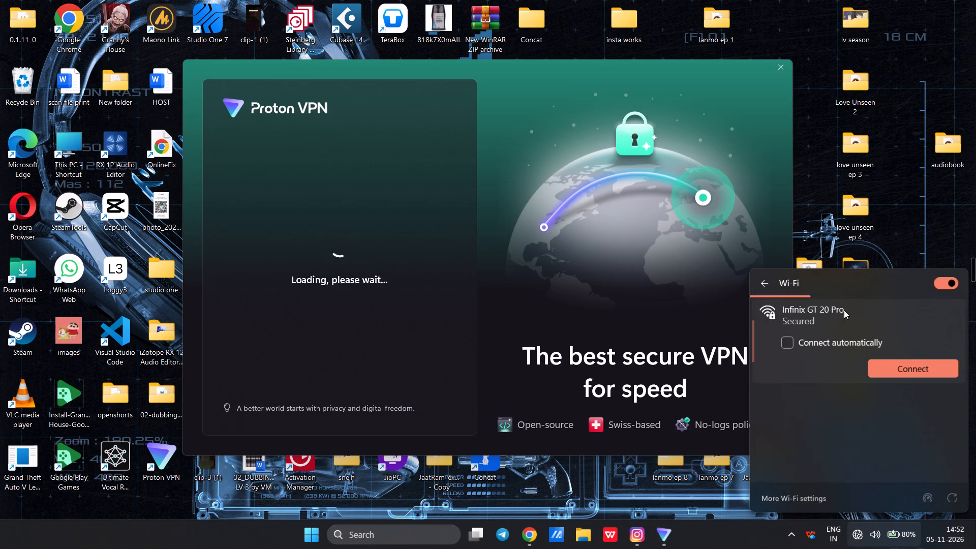
click(906, 371)
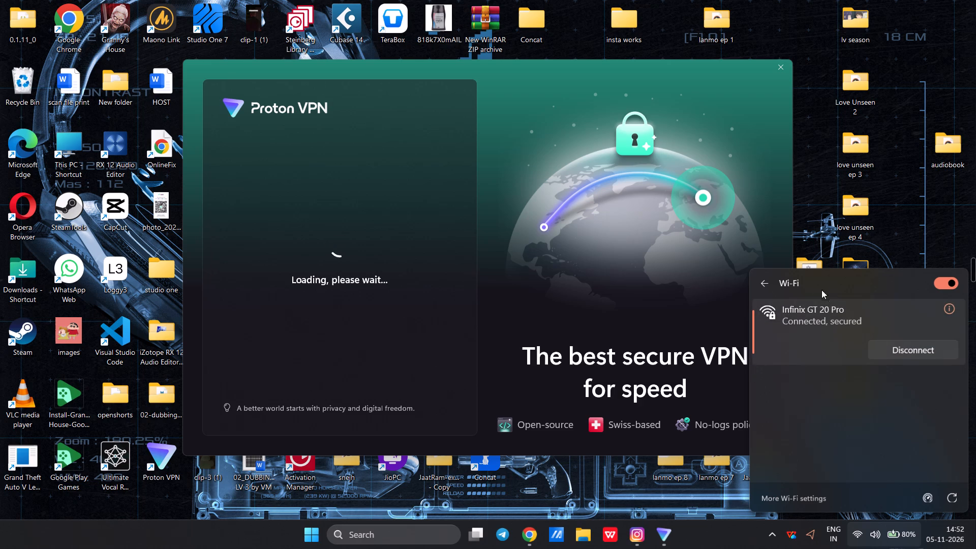
click(762, 281)
Show the hidden background apps in the system tray.
click(777, 533)
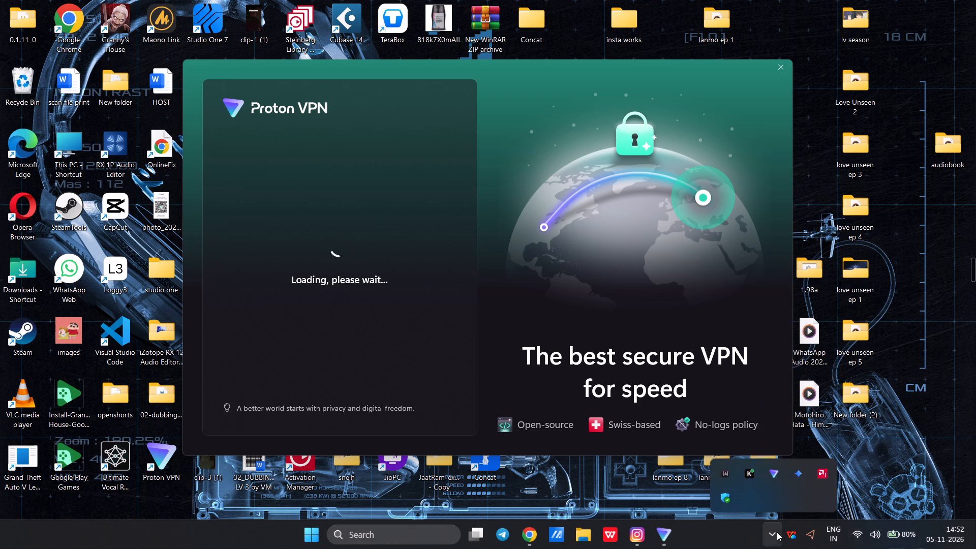
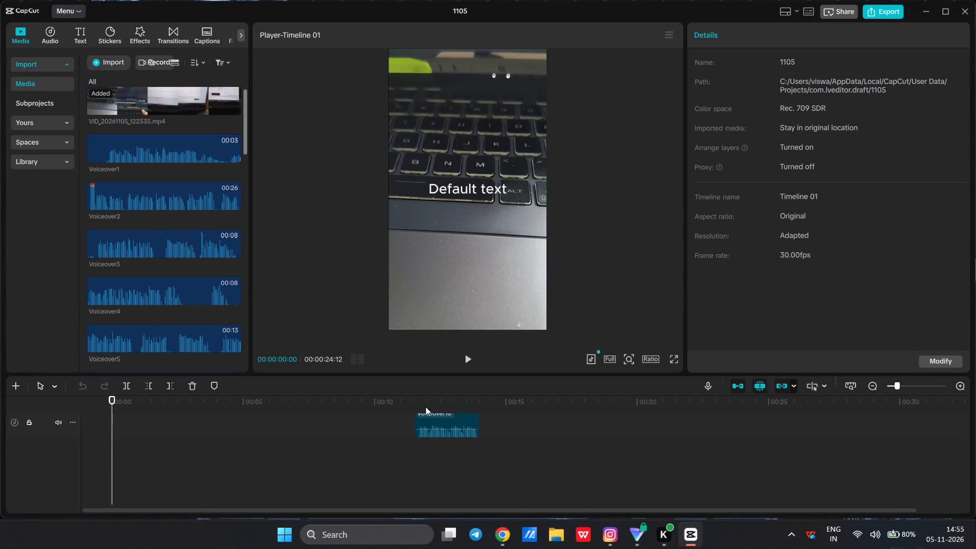
Shift the Default text clip to start about 1 second into the timeline, and replay the opening from the beginning.
scroll(141, 463, up, 17)
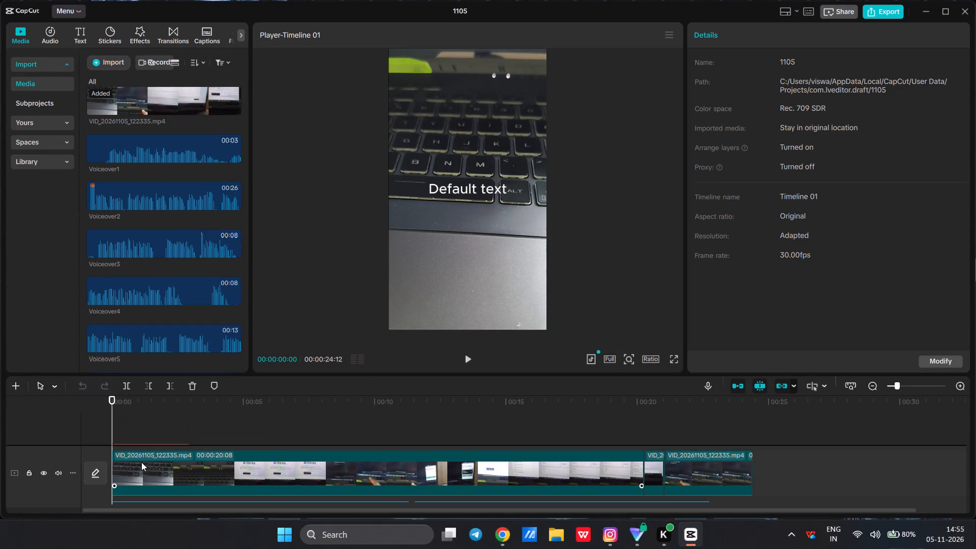
scroll(142, 435, down, 3)
scroll(142, 435, up, 1)
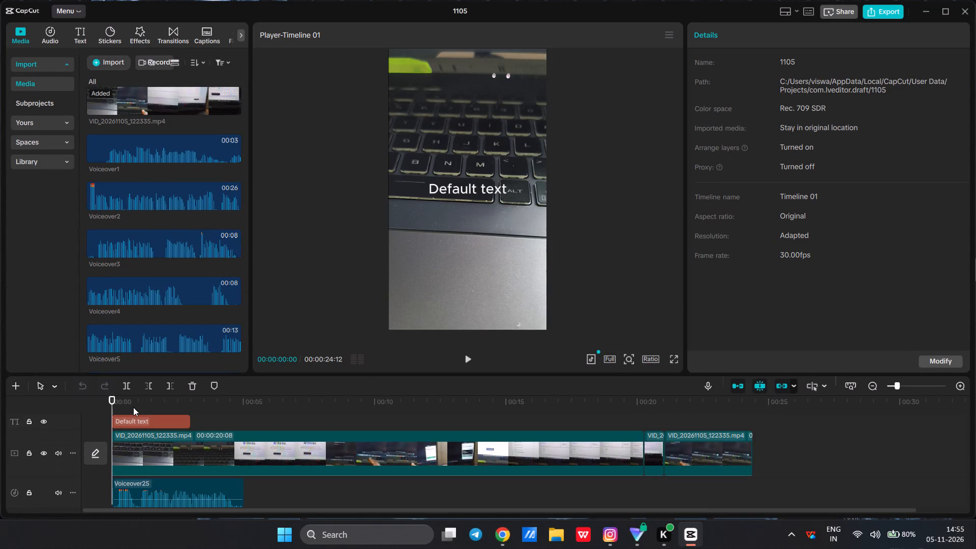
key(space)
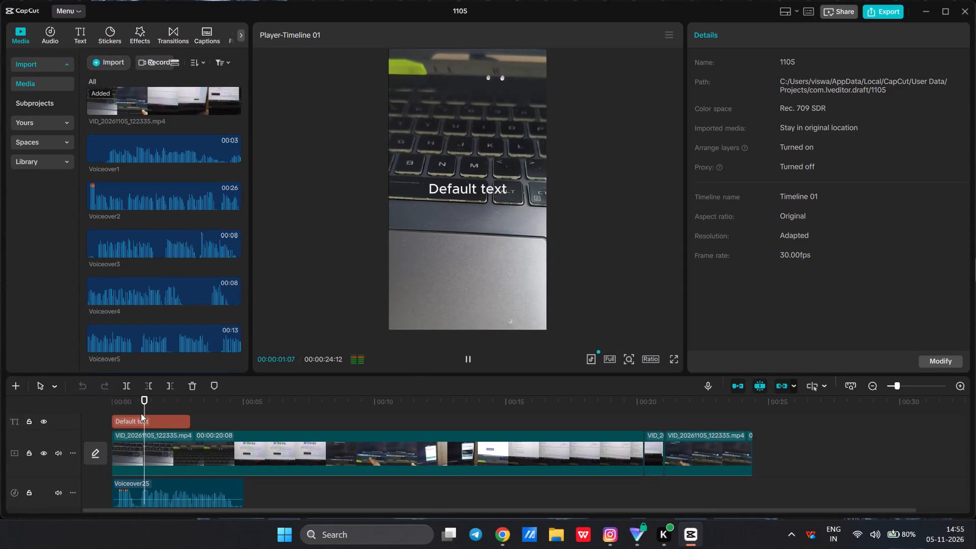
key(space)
drag(147, 419, 171, 424)
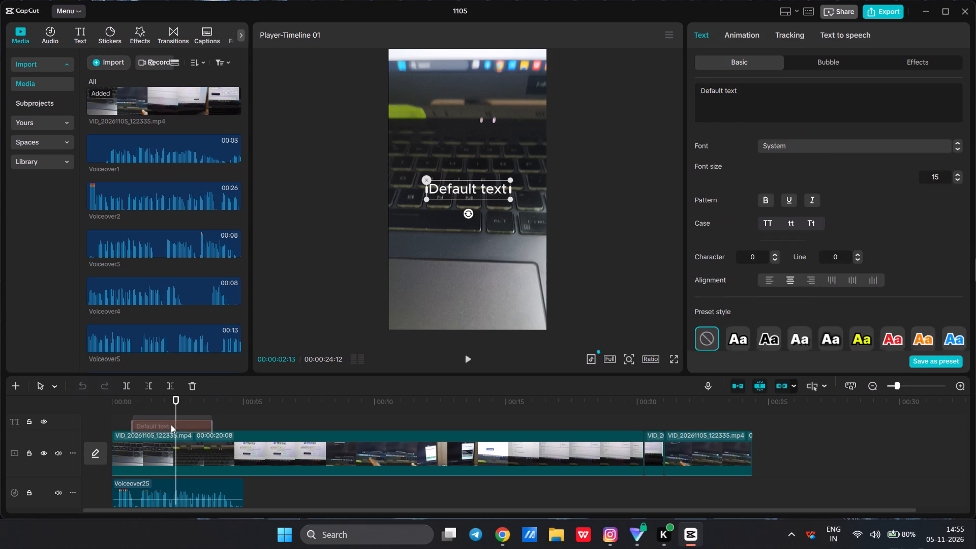
drag(171, 424, 179, 418)
click(109, 403)
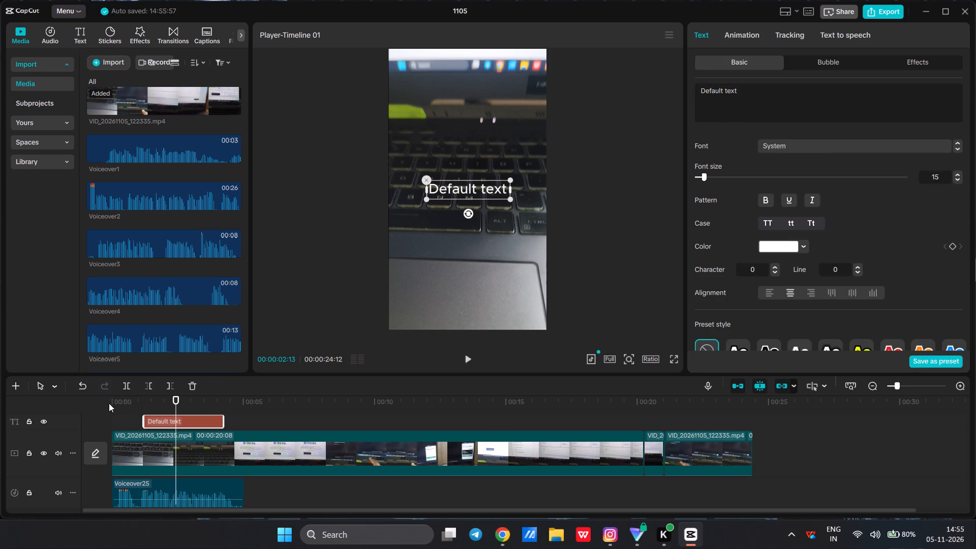
click(117, 399)
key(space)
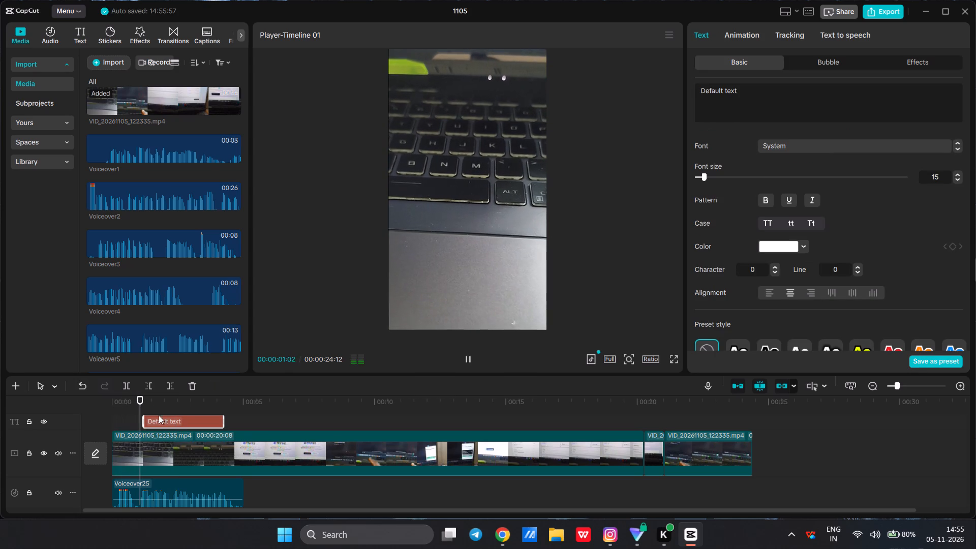
Move the Default text down in the video frame, from the centre to the lower part of the picture.
drag(476, 189, 480, 261)
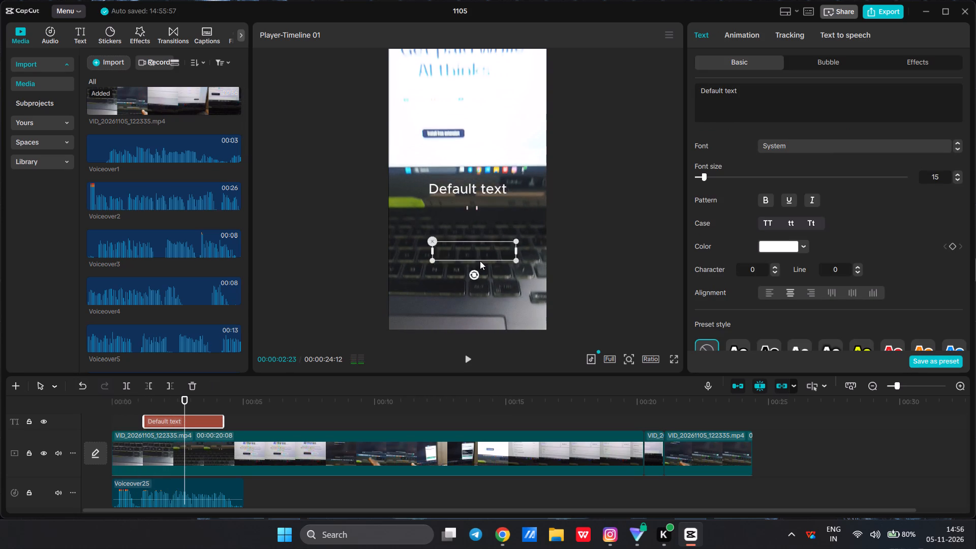
Move the Default text overlay lower in the frame, onto the keyboard area, and play that stretch to check it.
drag(480, 261, 471, 254)
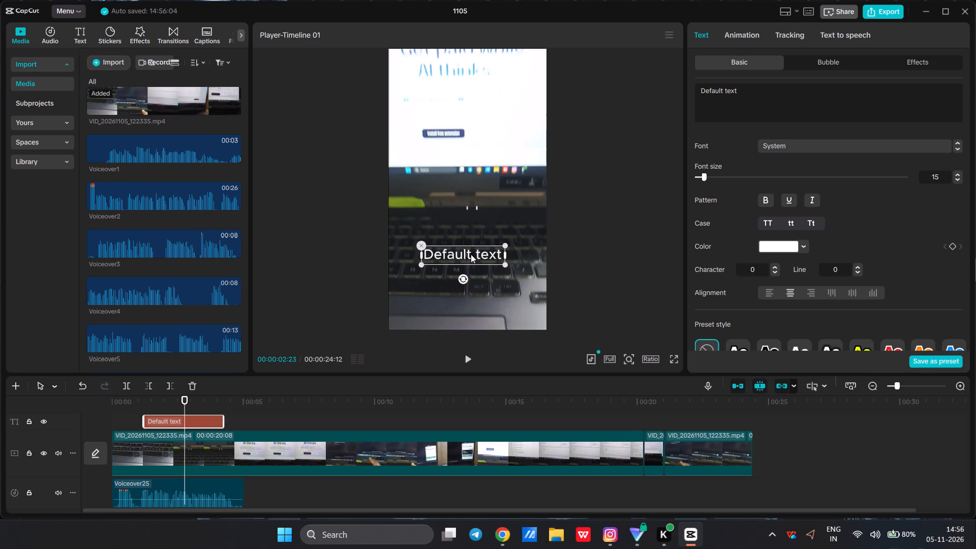
key(space)
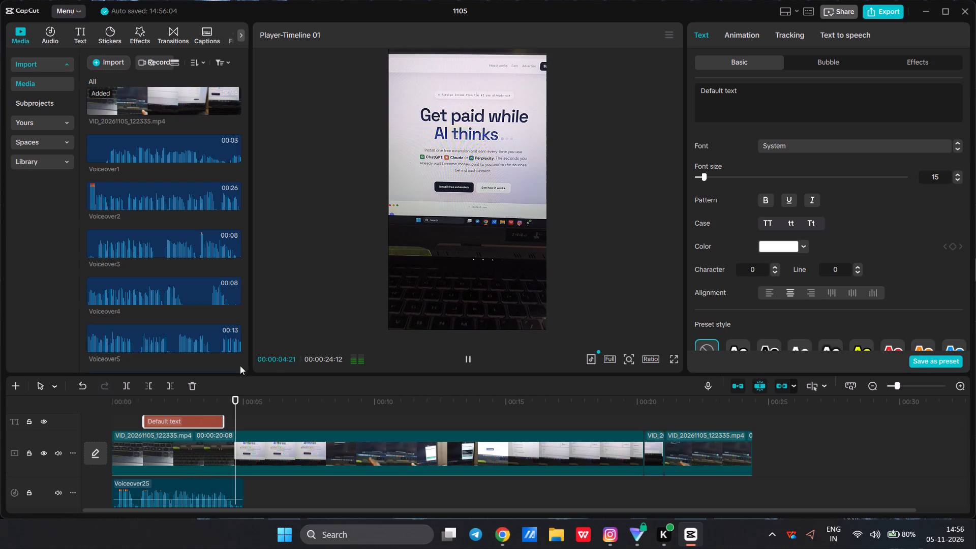
key(space)
drag(170, 399, 147, 402)
click(147, 402)
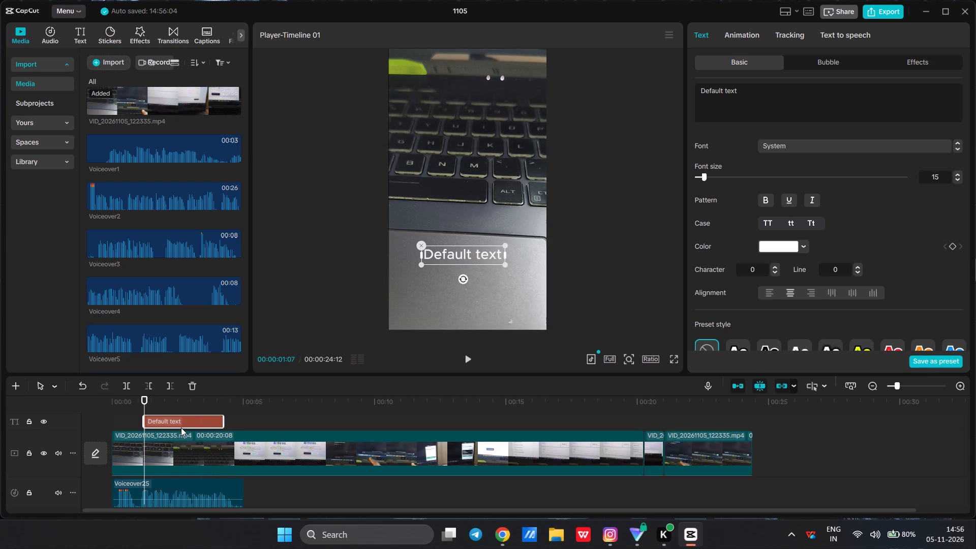
right_click(173, 421)
click(429, 401)
Separate the vocals of the Voiceover25 clip at the start of the timeline.
scroll(136, 448, down, 4)
click(173, 435)
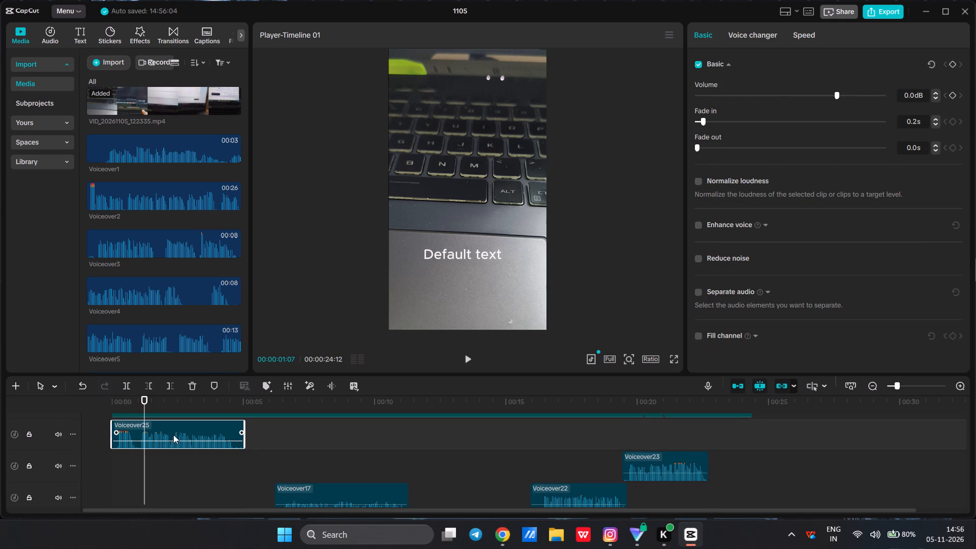
click(353, 386)
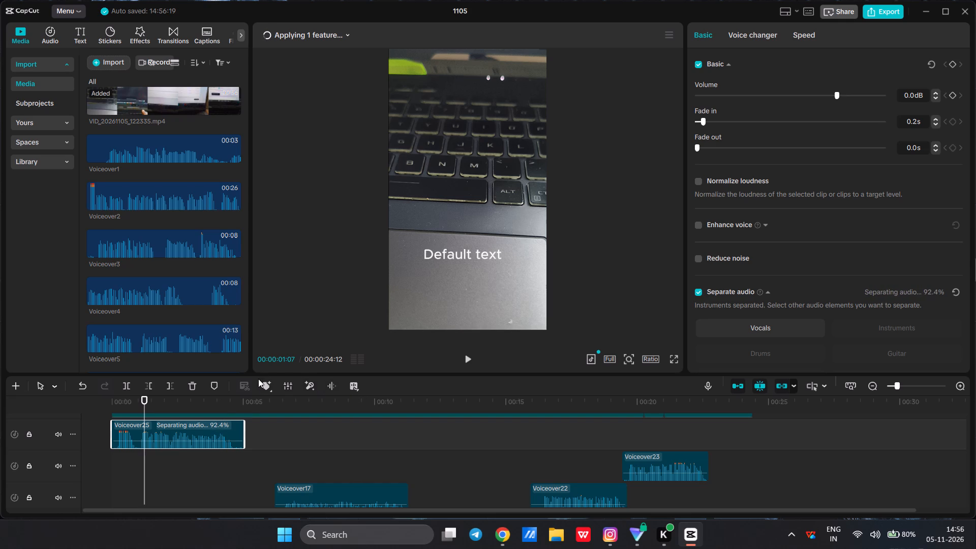
scroll(884, 232, down, 3)
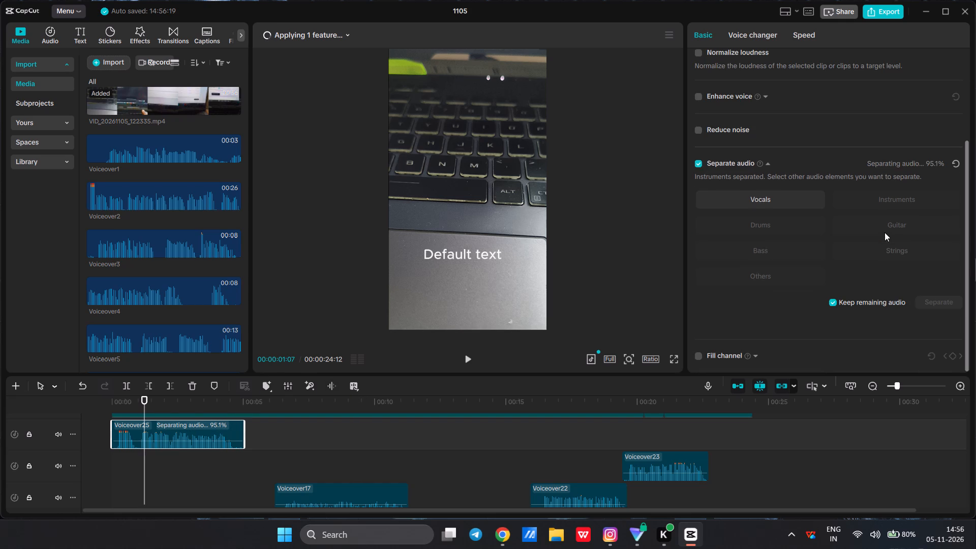
scroll(884, 232, down, 3)
scroll(760, 253, up, 9)
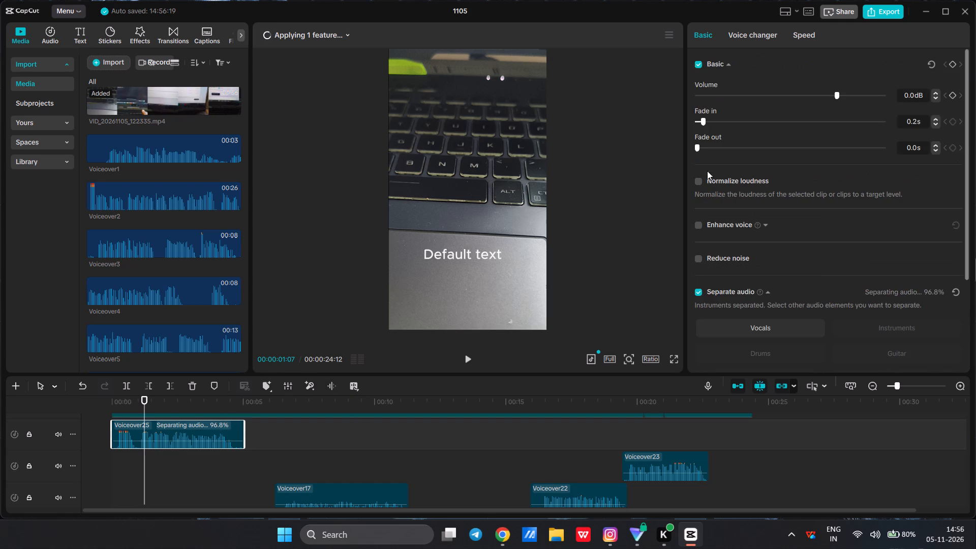
right_drag(123, 108, 128, 111)
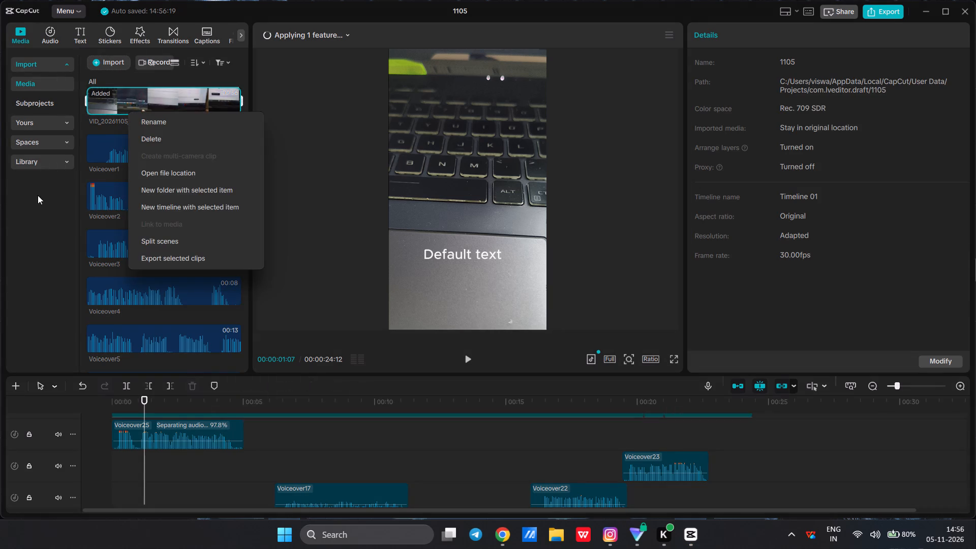
click(38, 195)
Generate auto captions for the timeline with English as the spoken language and filler word identification on.
click(78, 37)
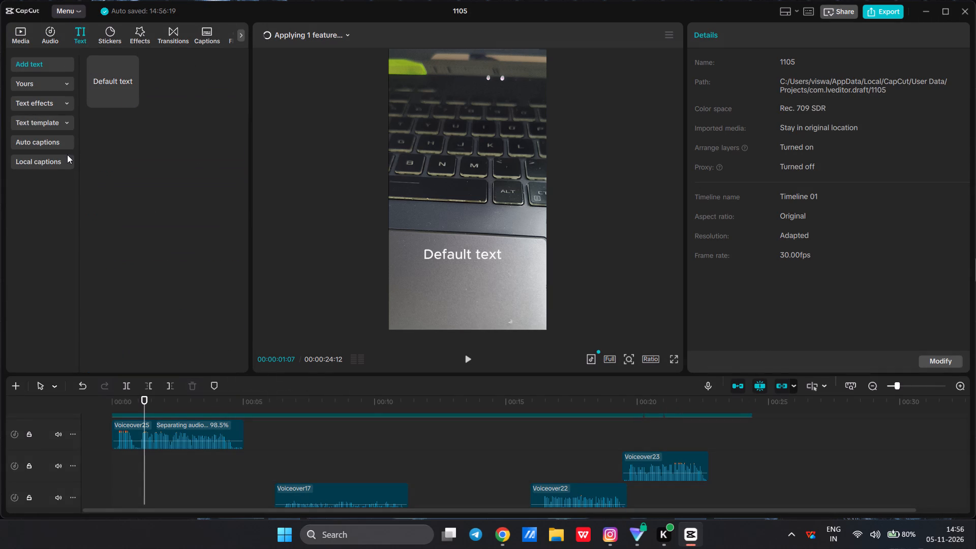
click(56, 145)
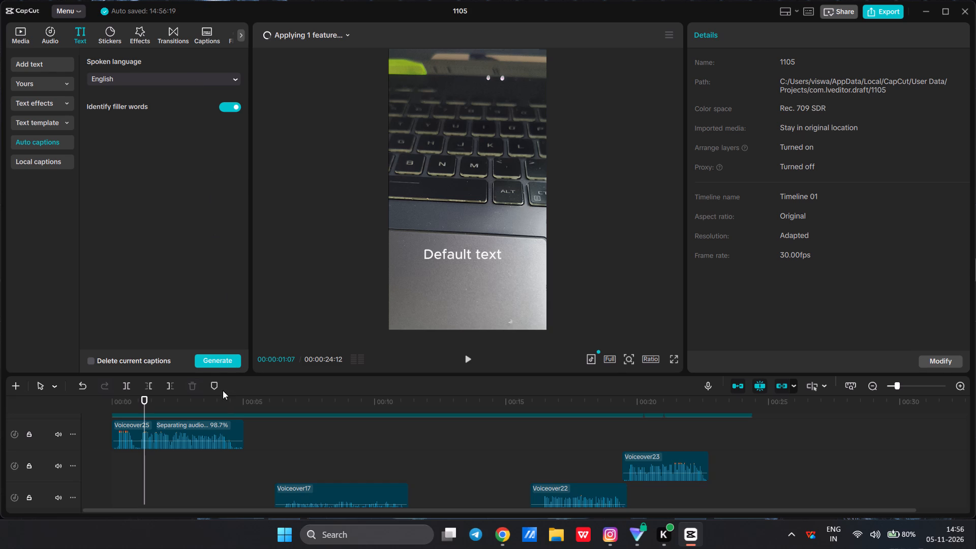
click(209, 359)
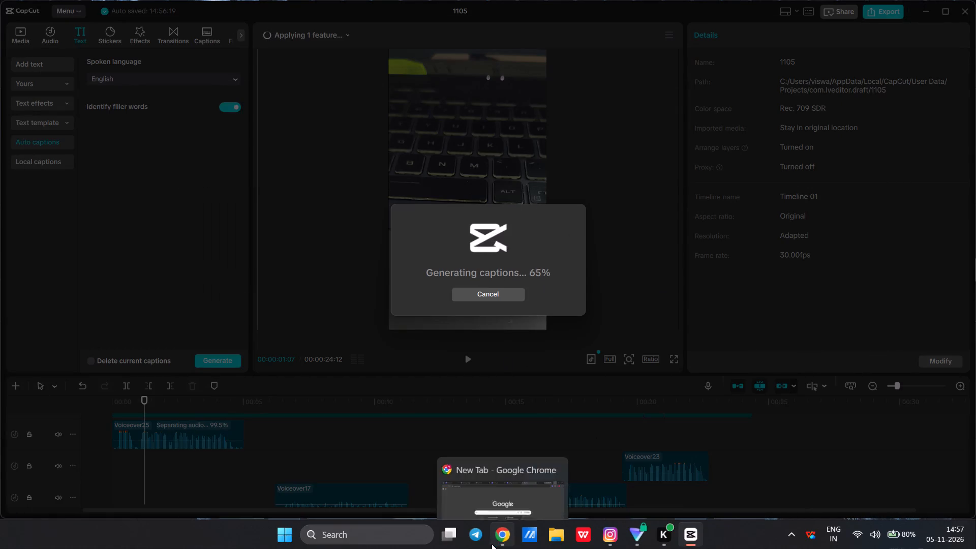
click(506, 490)
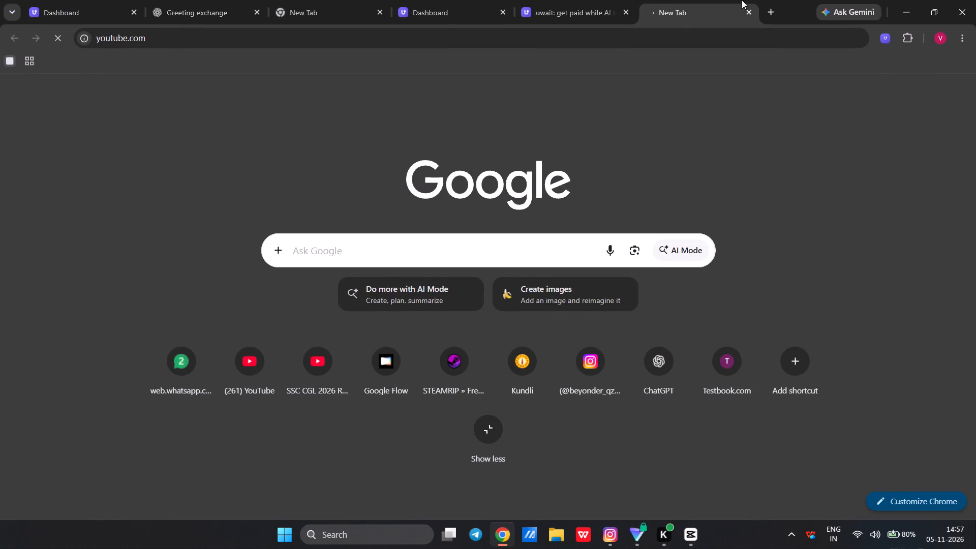
click(897, 4)
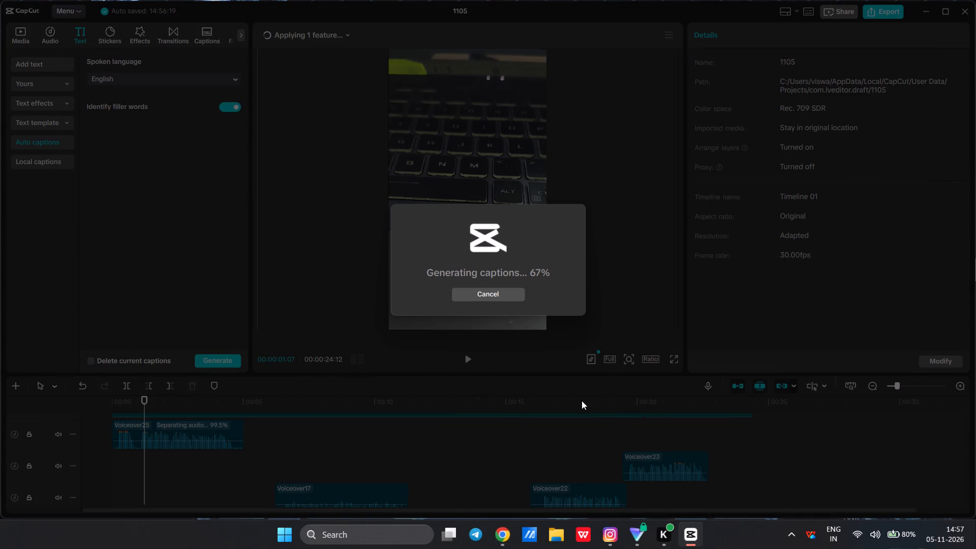
Return to YouTube in Chrome and open the "Ramayana Movie Review | Yogi Bolta Hai" video.
click(502, 536)
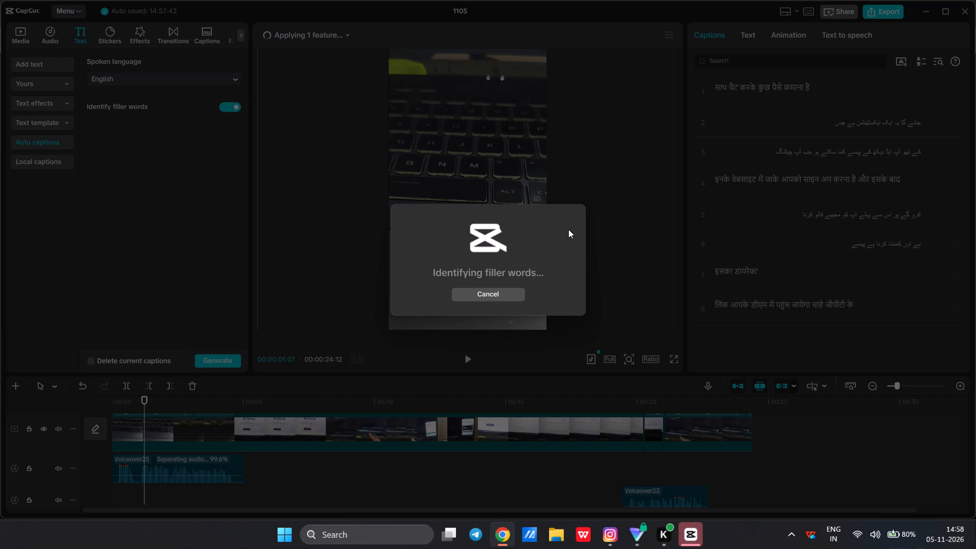
right_click(530, 256)
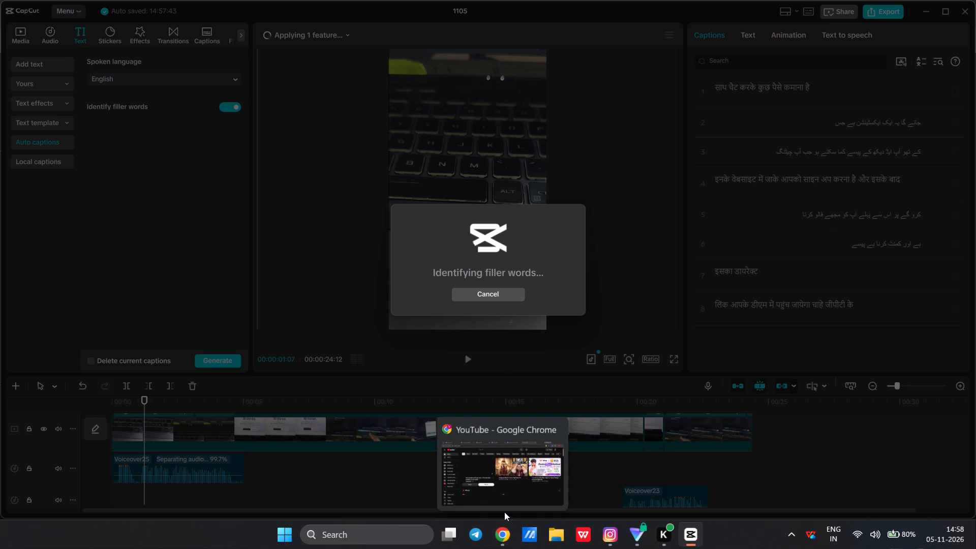
click(504, 490)
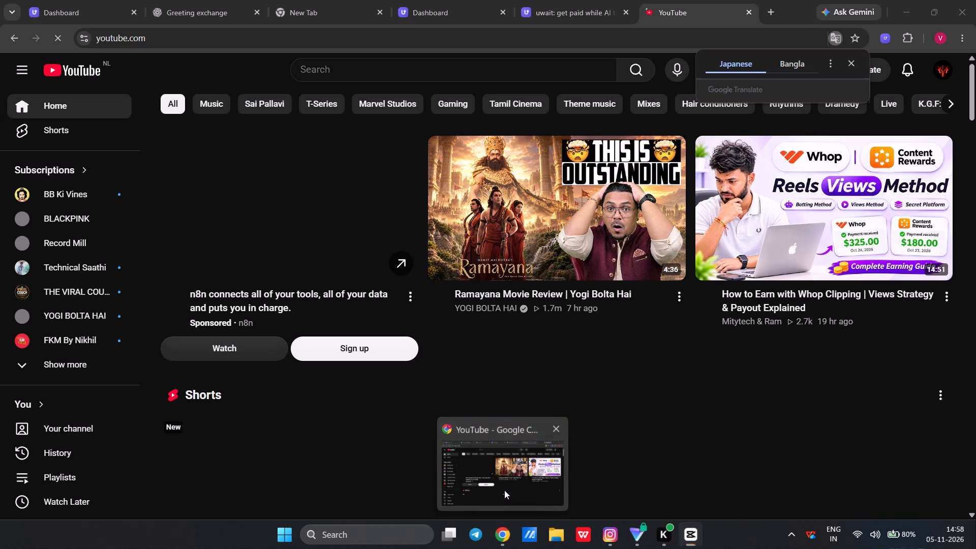
click(649, 223)
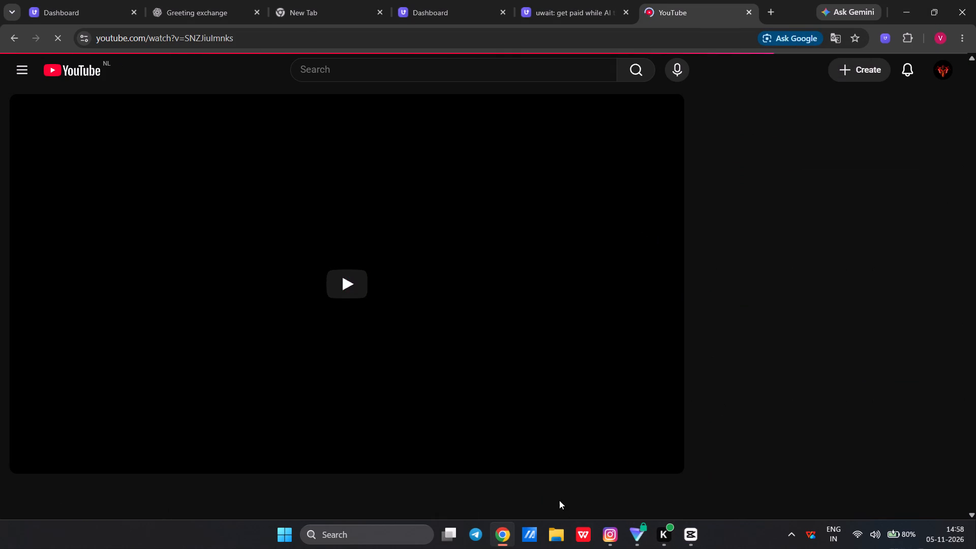
click(911, 7)
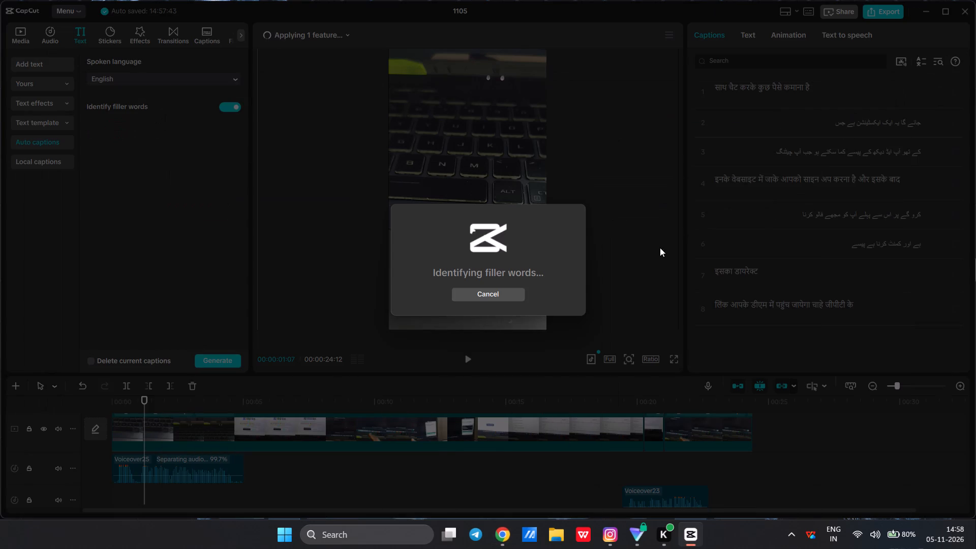
Switch to Chrome and retry playing and reloading the YouTube video while CapCut finishes processing, and return to CapCut.
click(500, 539)
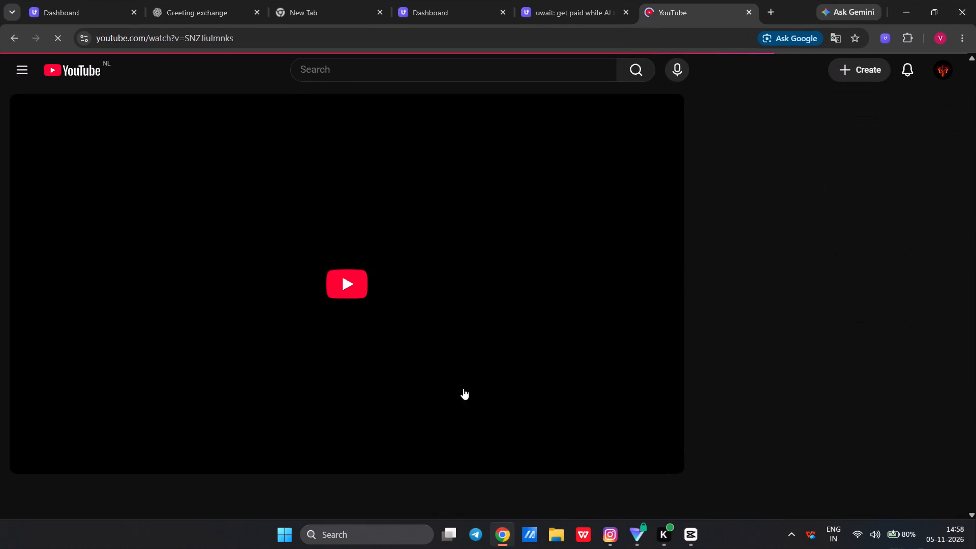
click(367, 287)
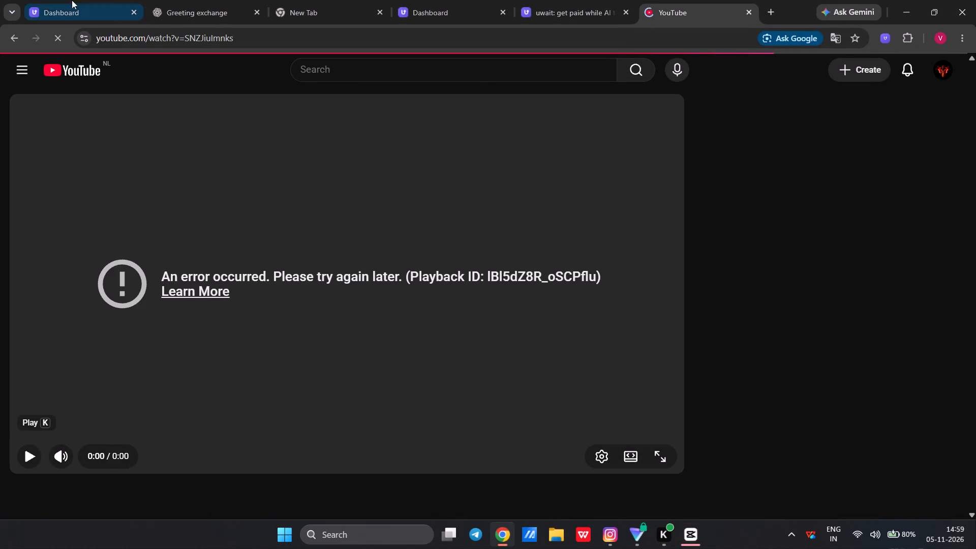
click(57, 34)
click(60, 37)
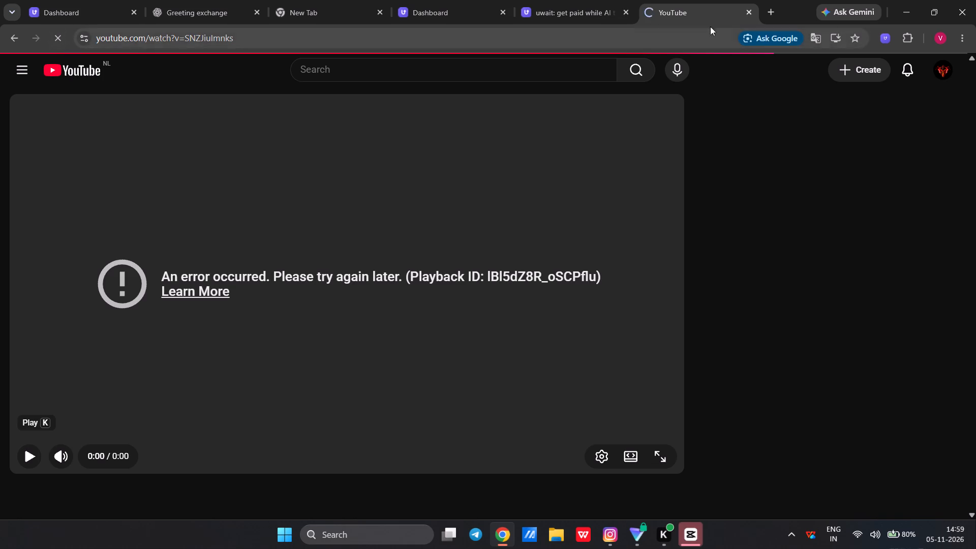
click(916, 0)
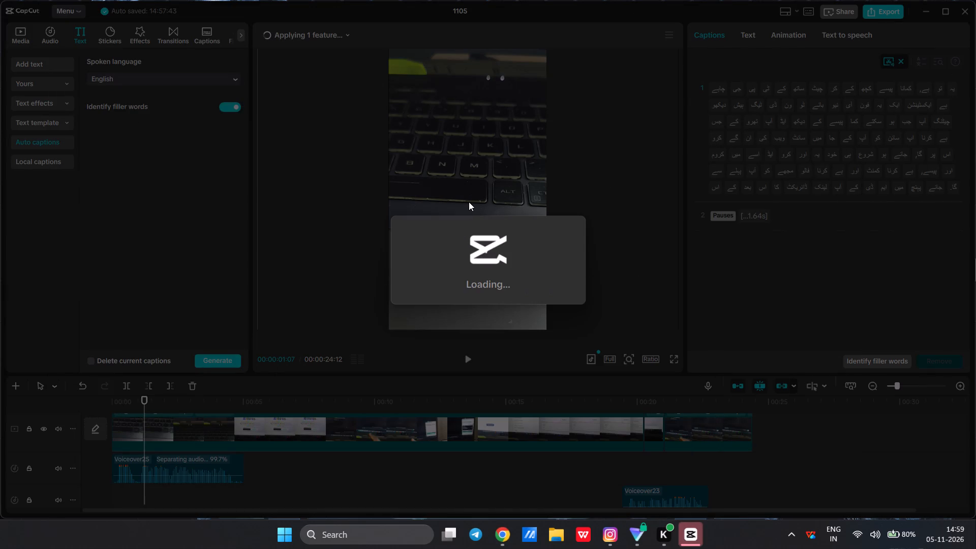
click(499, 439)
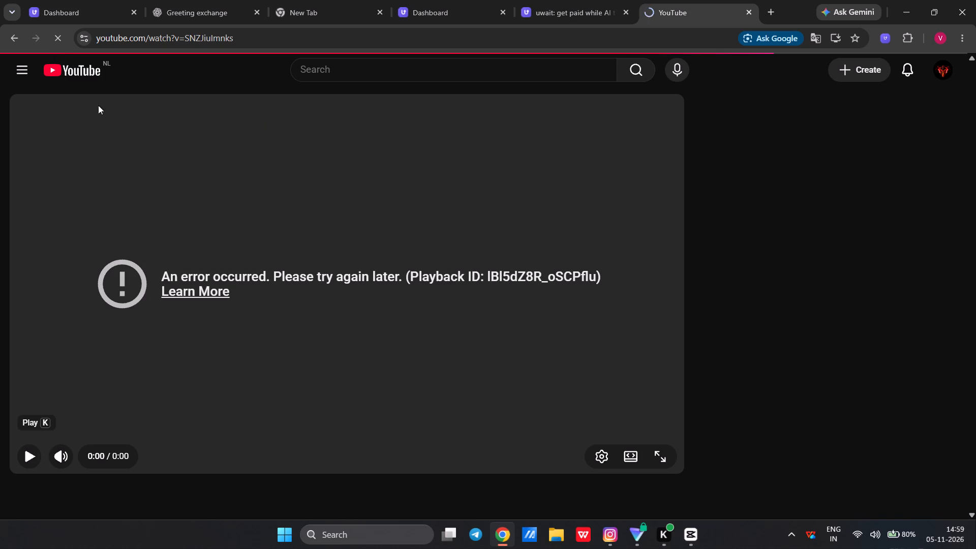
click(32, 457)
double_click(54, 36)
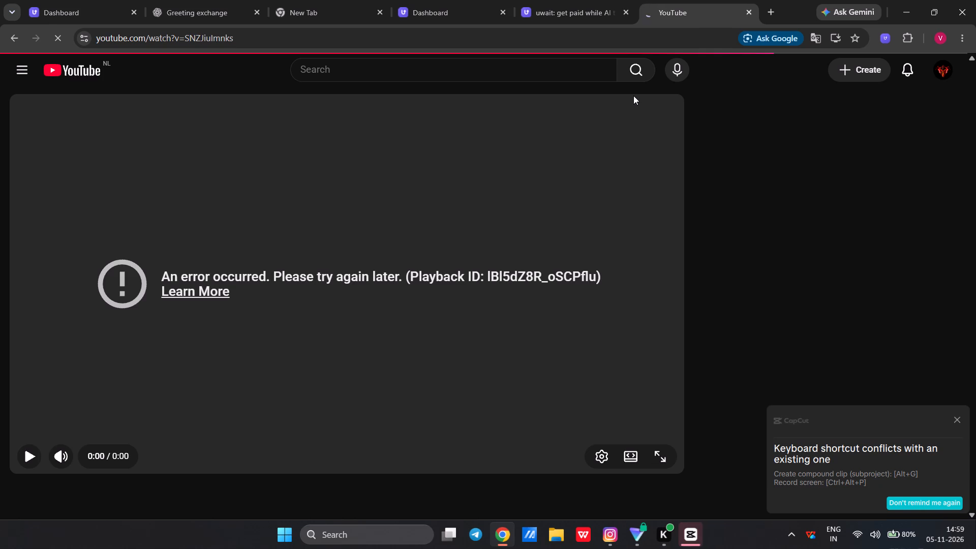
click(903, 1)
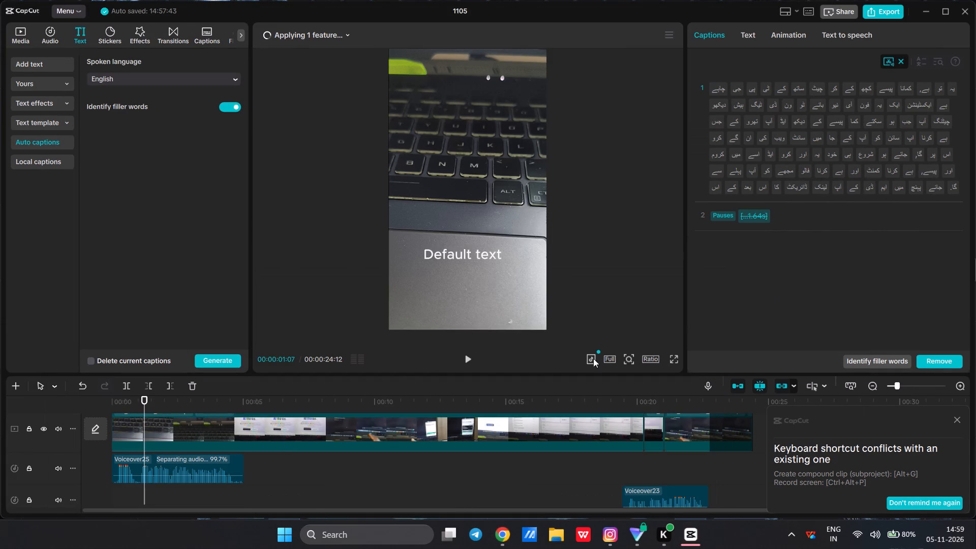
Play back the opening seconds of the timeline to check how the generated captions look over the footage.
scroll(197, 430, up, 6)
scroll(128, 414, down, 5)
key(space)
key(space)
key(space)
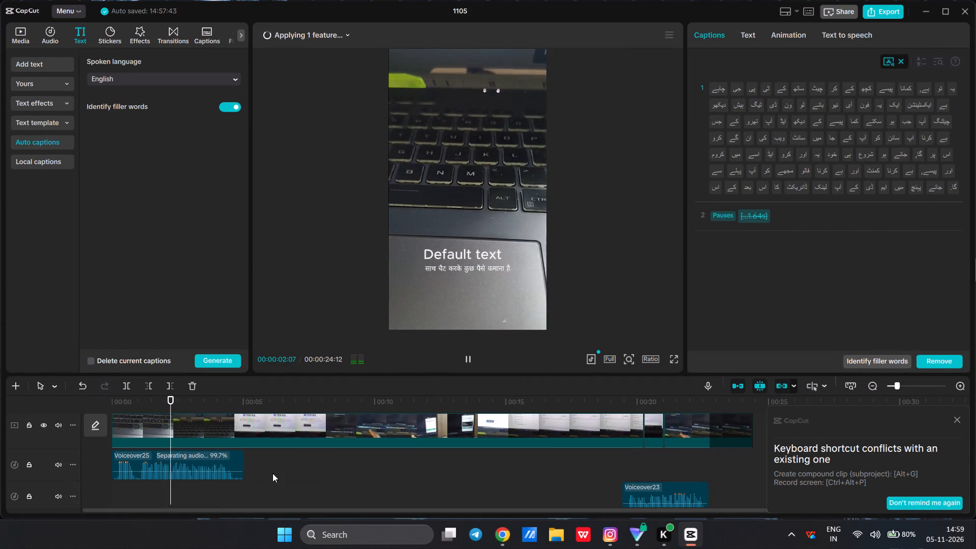
scroll(272, 472, up, 4)
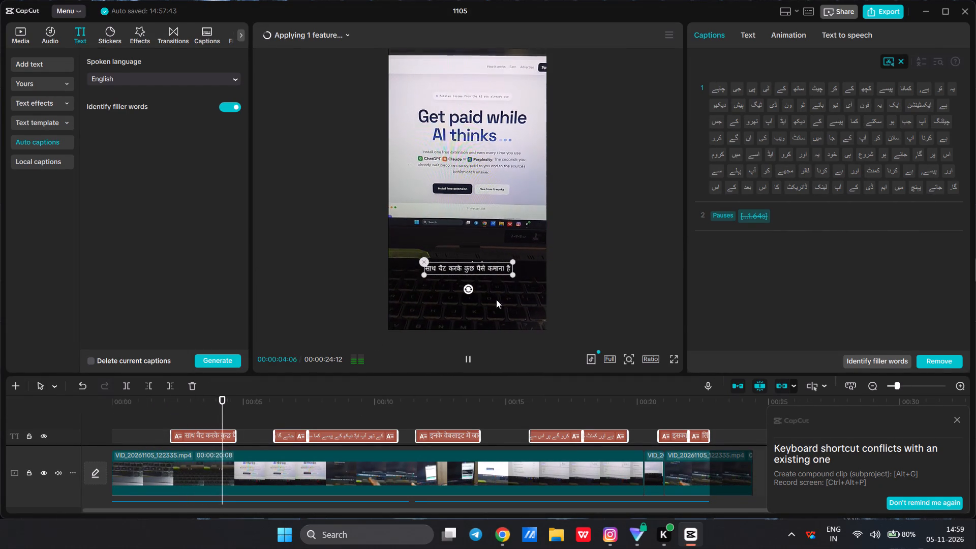
key(space)
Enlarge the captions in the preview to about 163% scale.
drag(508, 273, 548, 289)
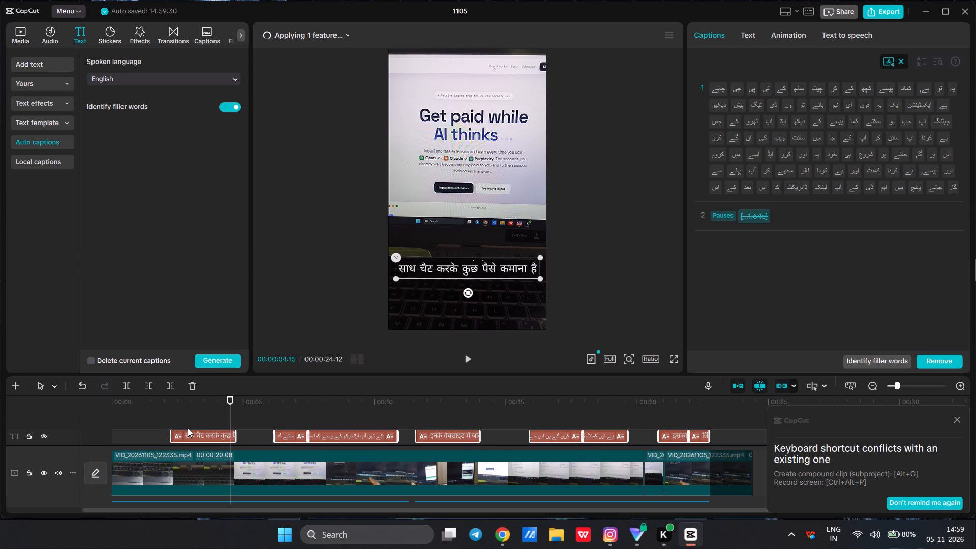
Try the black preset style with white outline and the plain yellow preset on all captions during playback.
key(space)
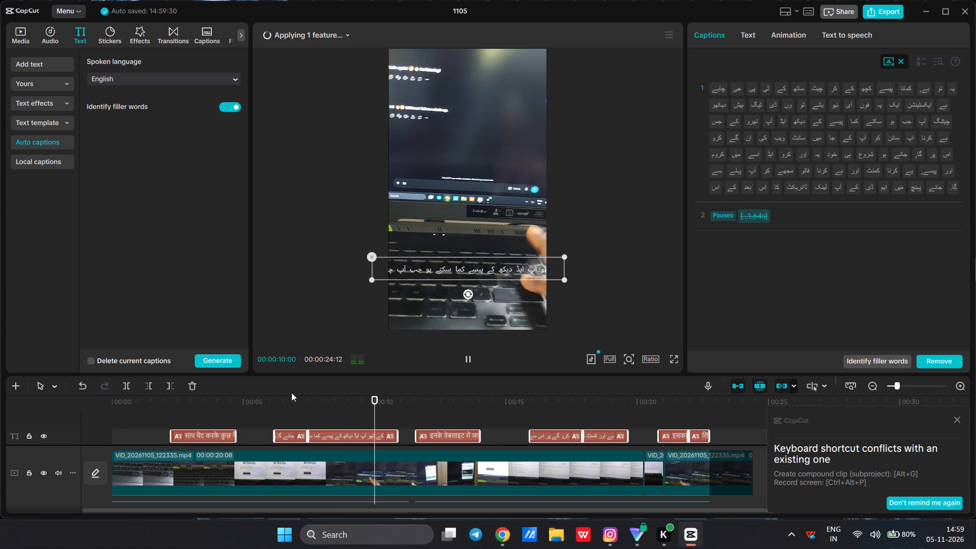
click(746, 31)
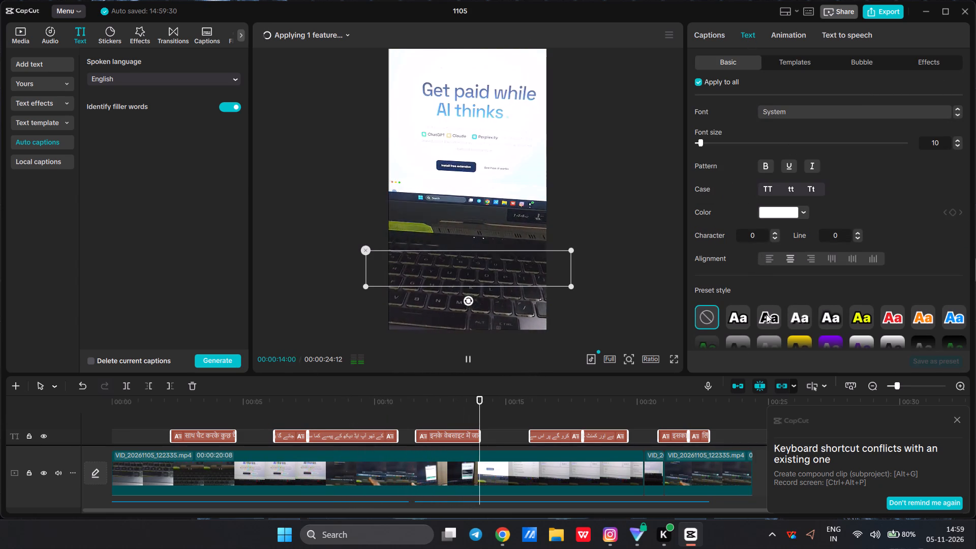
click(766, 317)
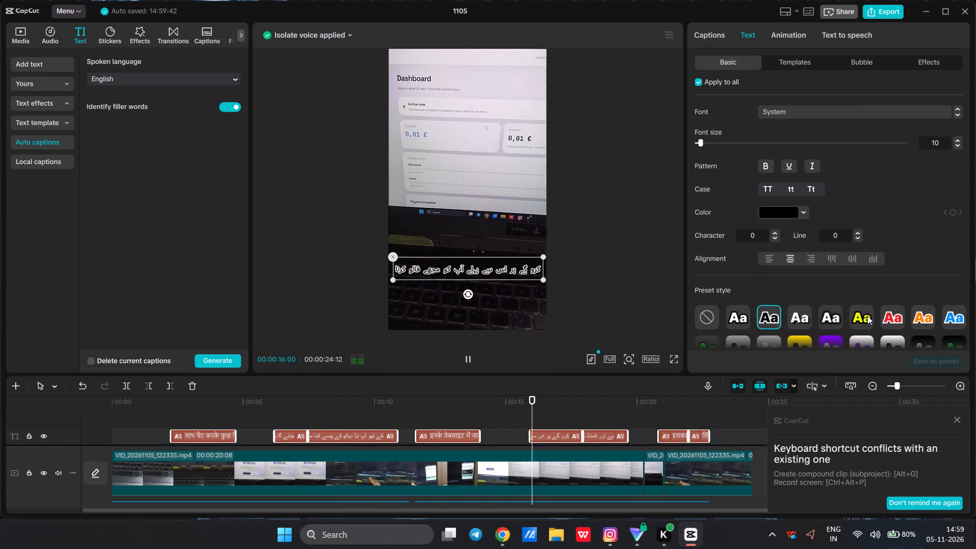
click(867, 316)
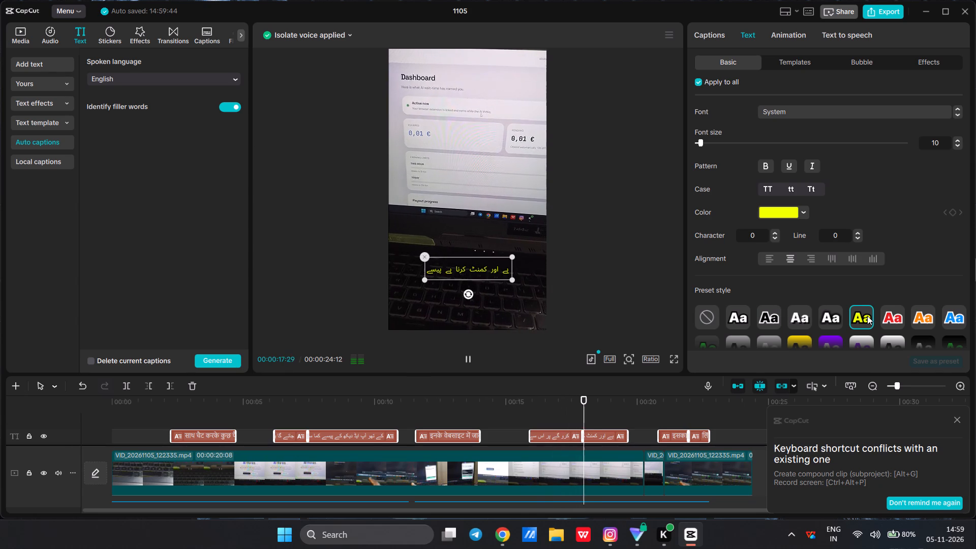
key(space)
Set the font of all captions to Rubik-Bold.
click(782, 111)
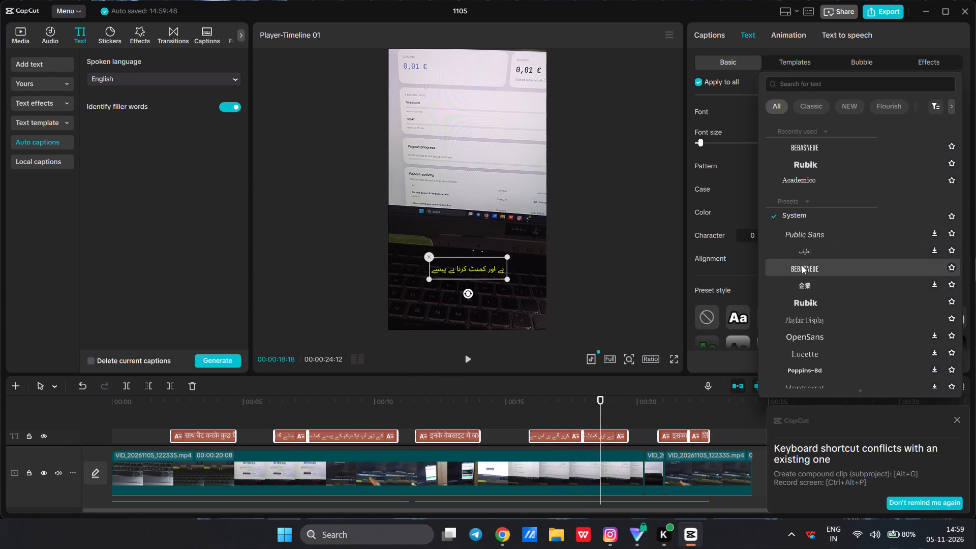
click(795, 299)
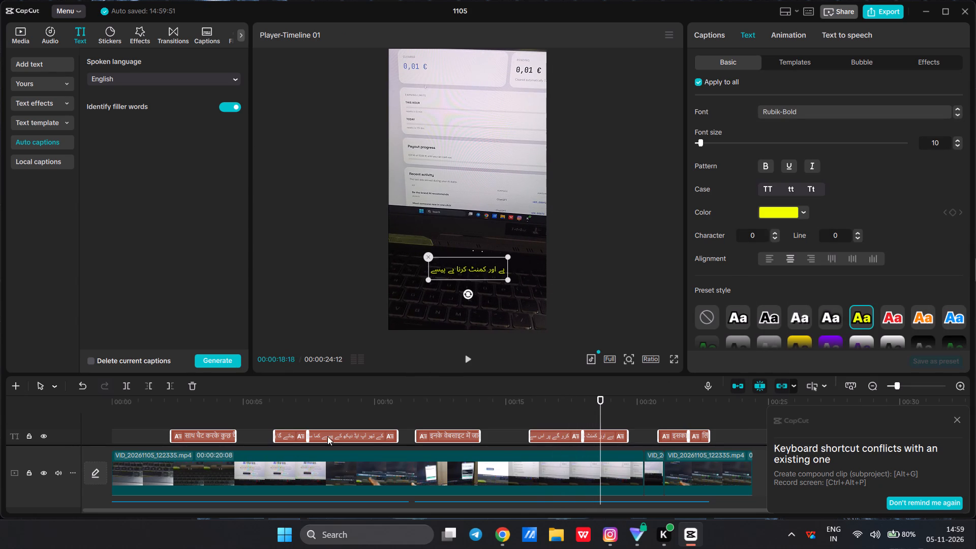
Preview the first caption near 00:00:03:18 and apply the white preset style with yellow glow to all captions.
drag(285, 409, 204, 408)
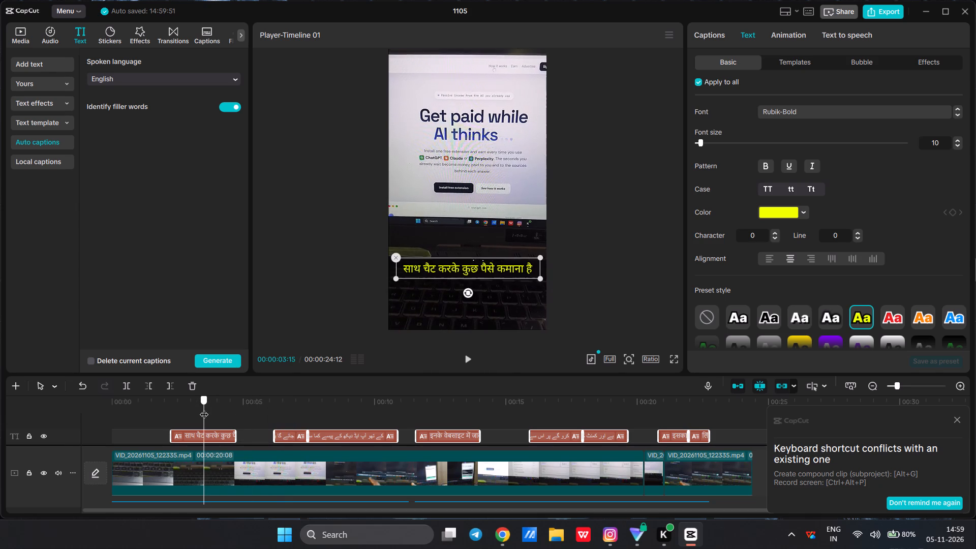
drag(204, 408, 206, 409)
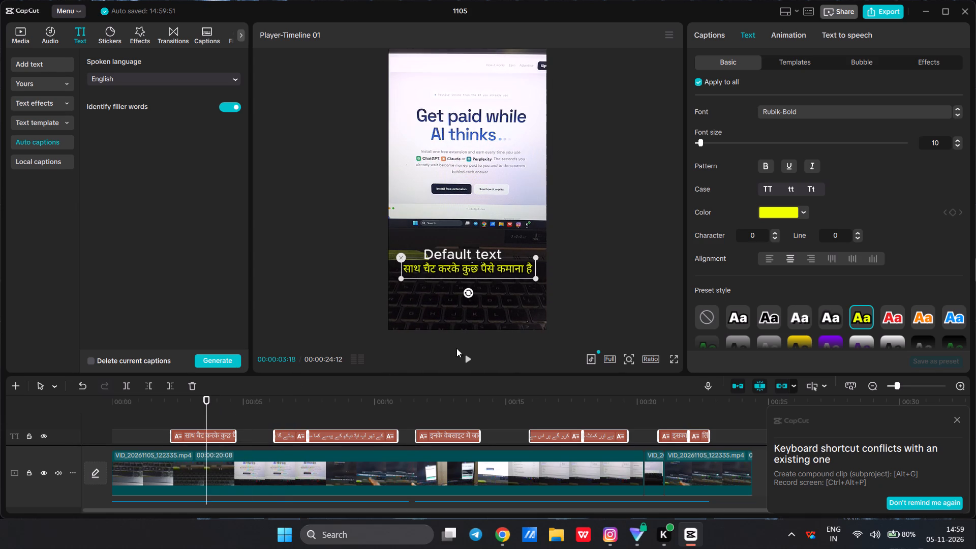
scroll(813, 258, down, 2)
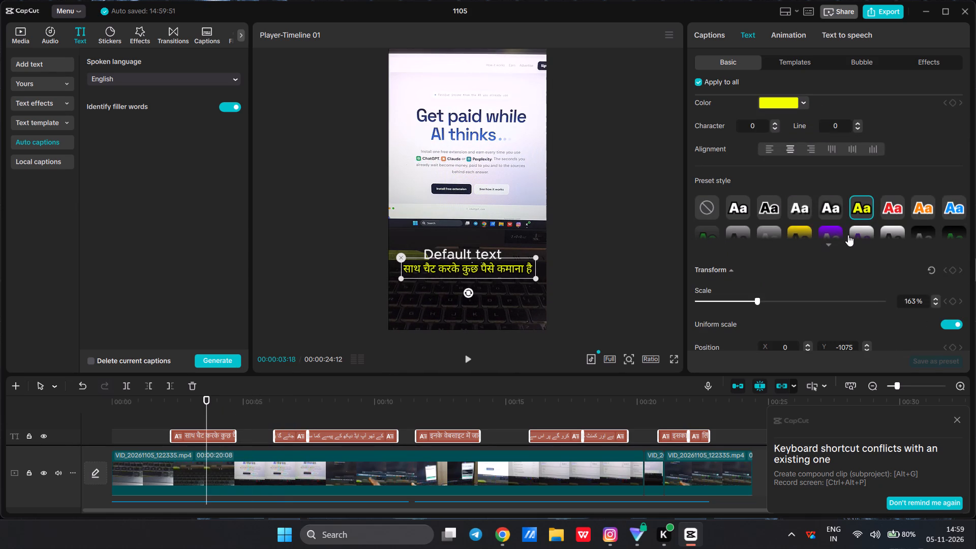
click(826, 247)
click(838, 264)
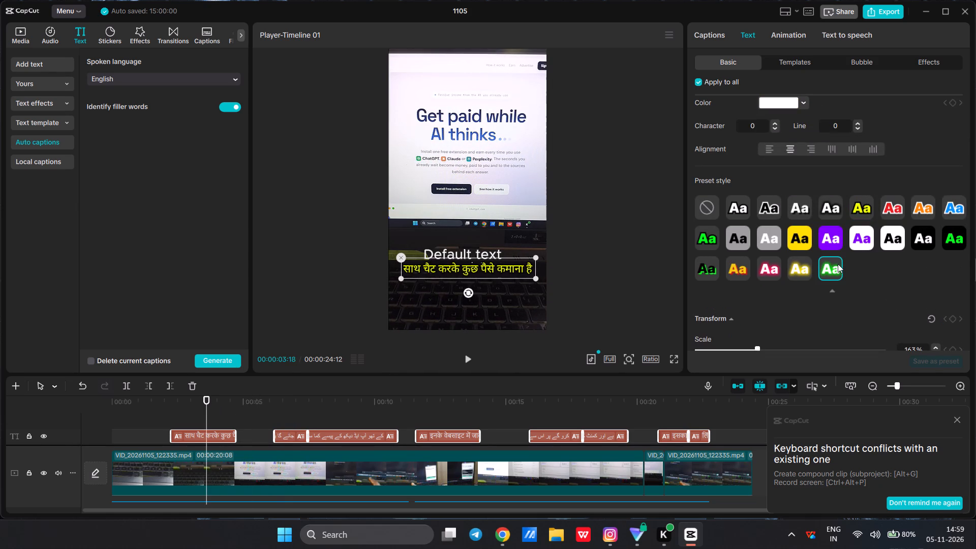
click(797, 275)
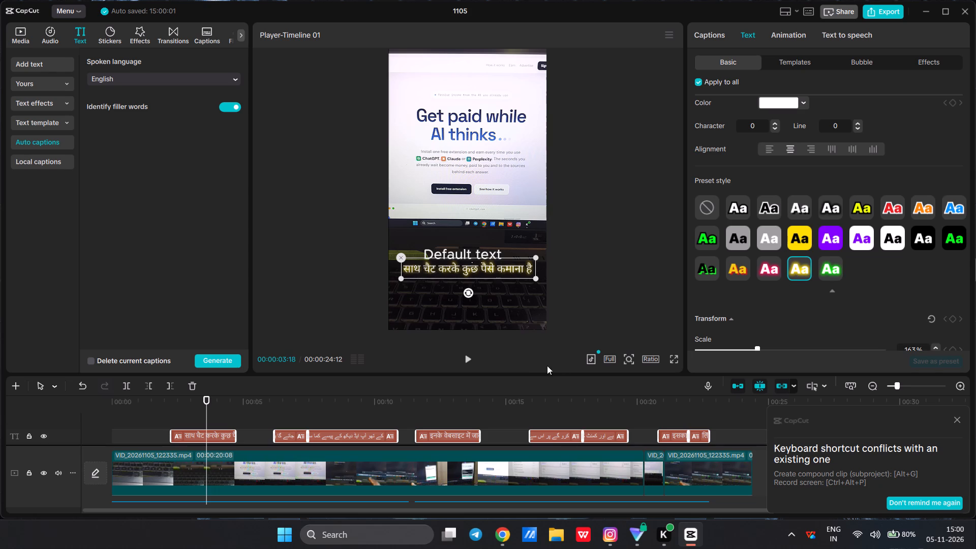
Scale all captions up to 194%.
scroll(710, 327, down, 2)
drag(758, 242, 770, 244)
Change the text color of all captions to bright green 14FF00.
scroll(769, 205, up, 1)
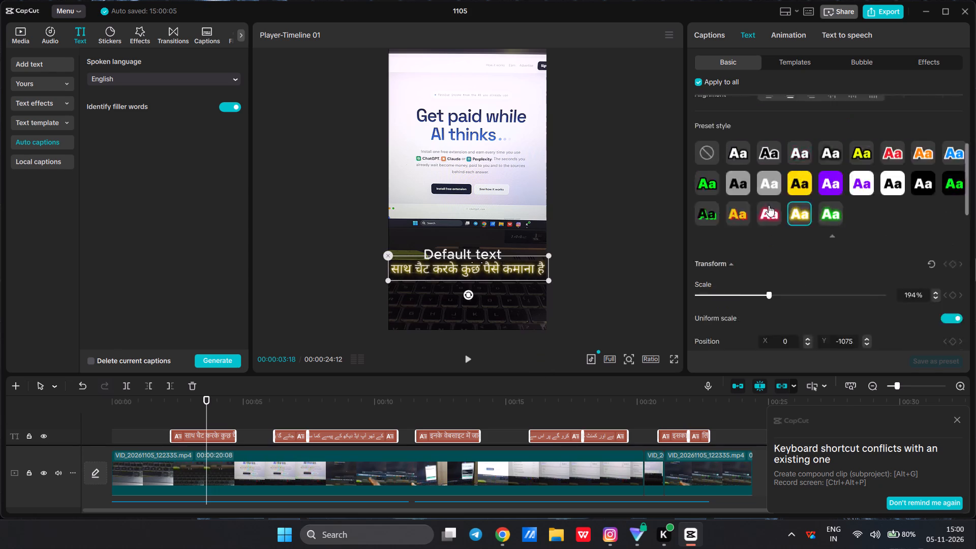
scroll(769, 205, up, 4)
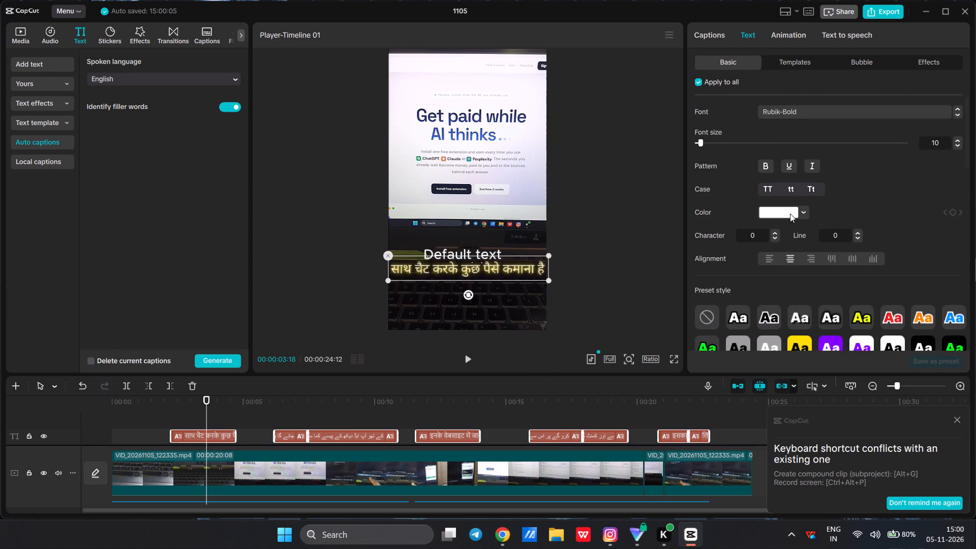
click(803, 213)
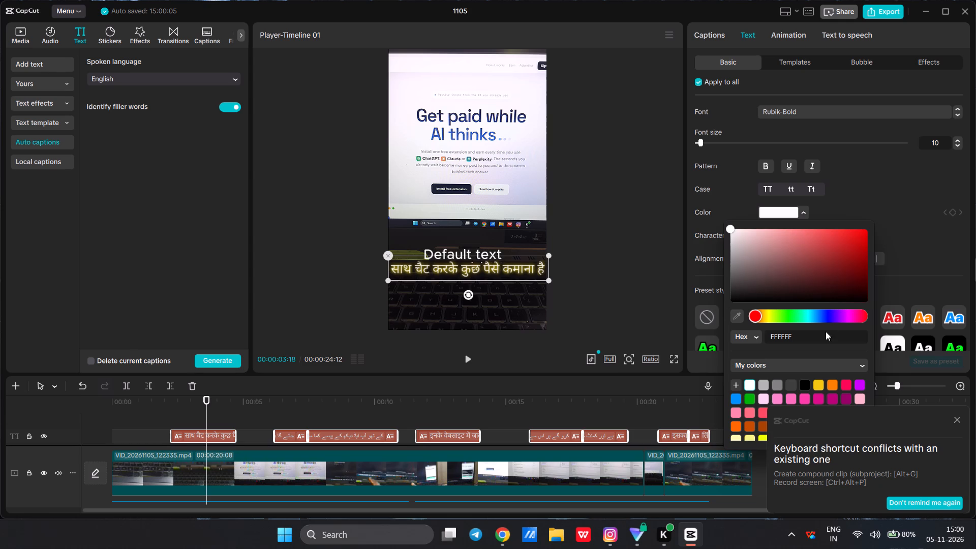
drag(826, 321, 846, 315)
click(846, 315)
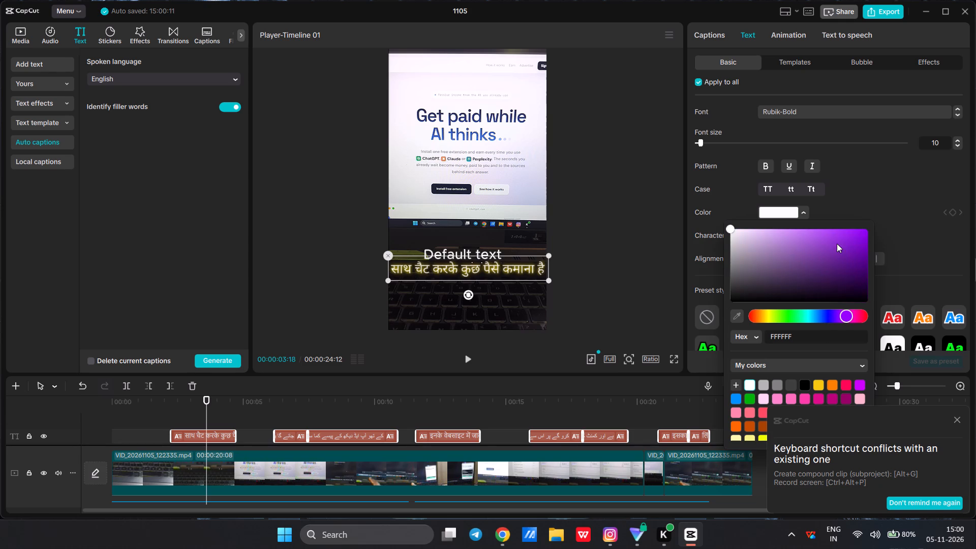
drag(837, 243, 903, 222)
drag(847, 318, 794, 318)
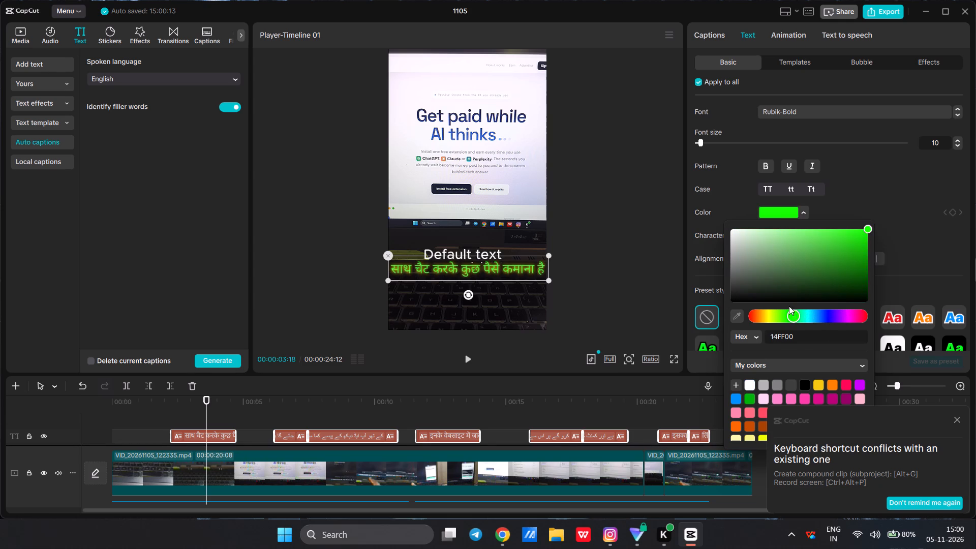
click(886, 188)
Play back the start of the timeline to check the restyled captions against the text overlay.
scroll(809, 297, down, 2)
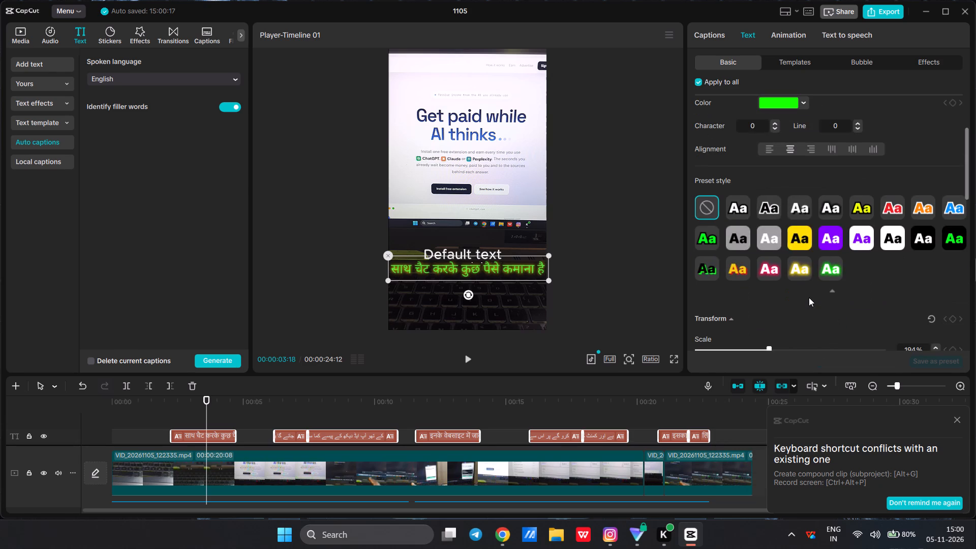
scroll(802, 299, down, 3)
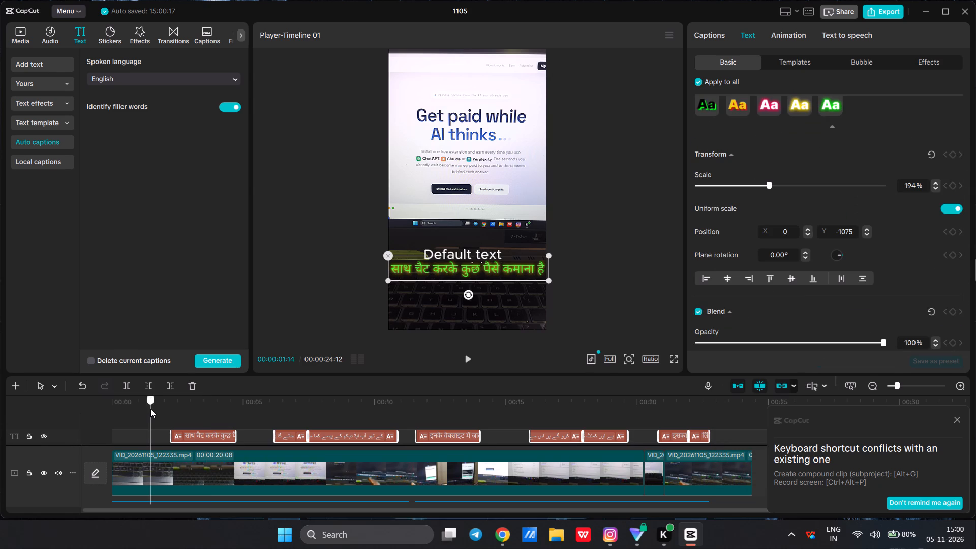
click(150, 409)
key(space)
key(space)
scroll(128, 437, down, 2)
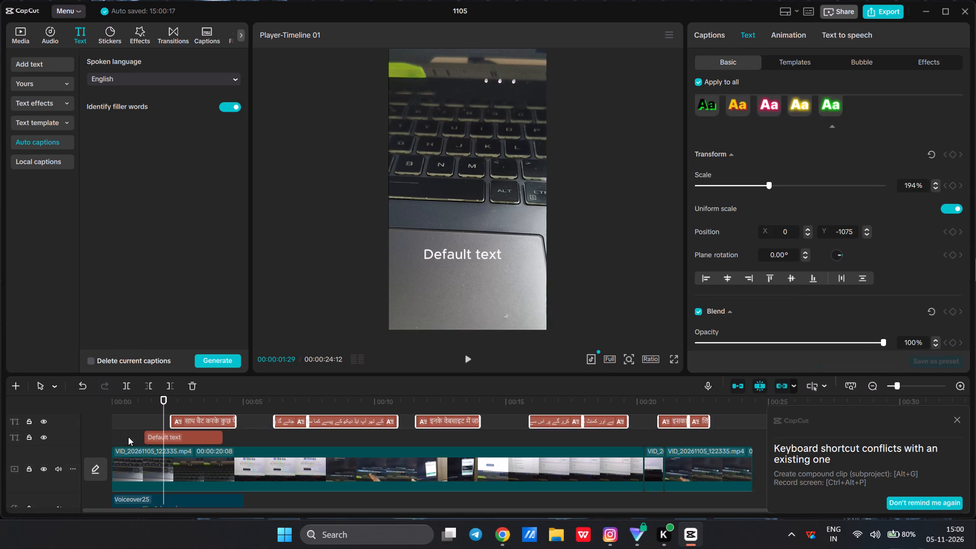
scroll(128, 437, down, 2)
click(130, 404)
key(space)
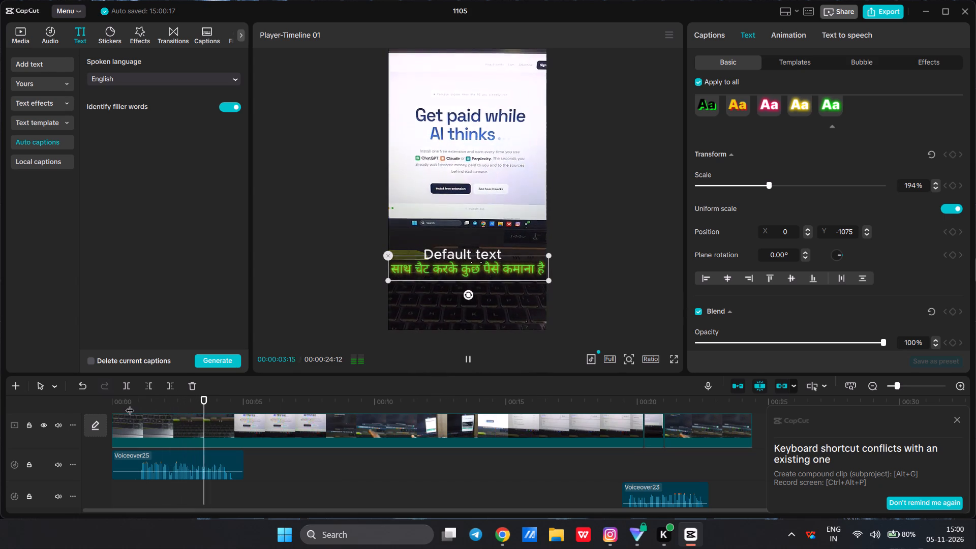
key(space)
Move the "Default text" overlay slightly lower, horizontally centered, with the playhead at 00:00:01:29.
scroll(144, 459, up, 3)
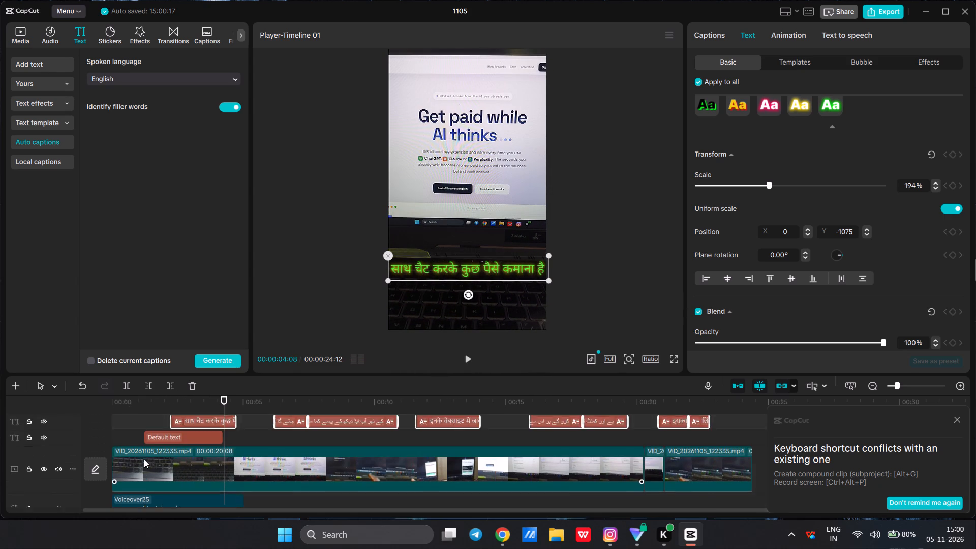
scroll(144, 459, up, 2)
scroll(164, 439, down, 3)
click(162, 416)
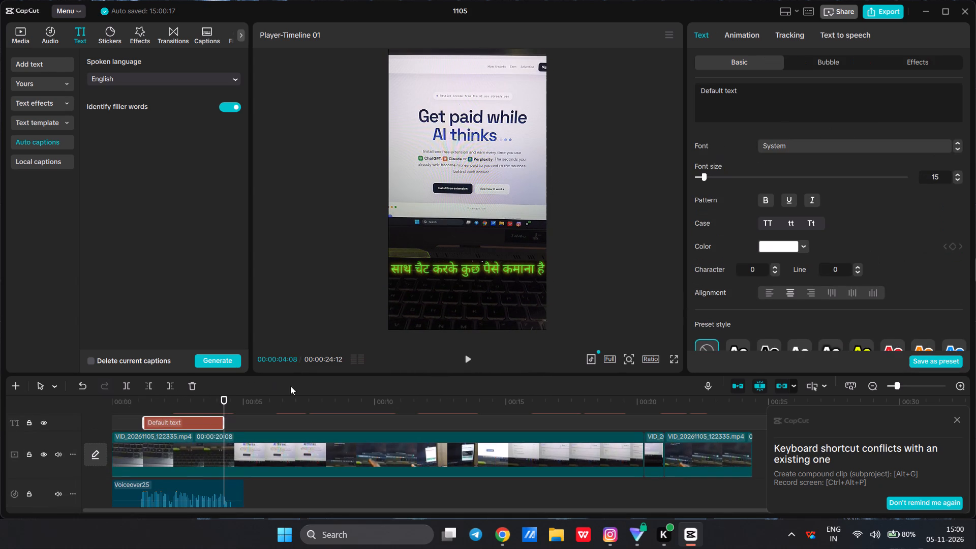
click(164, 406)
drag(455, 252, 459, 258)
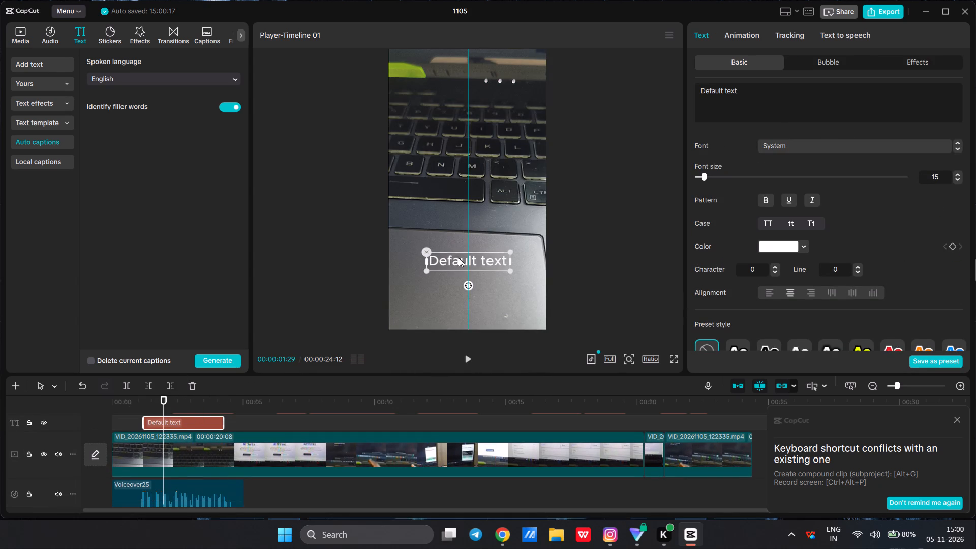
drag(459, 258, 459, 269)
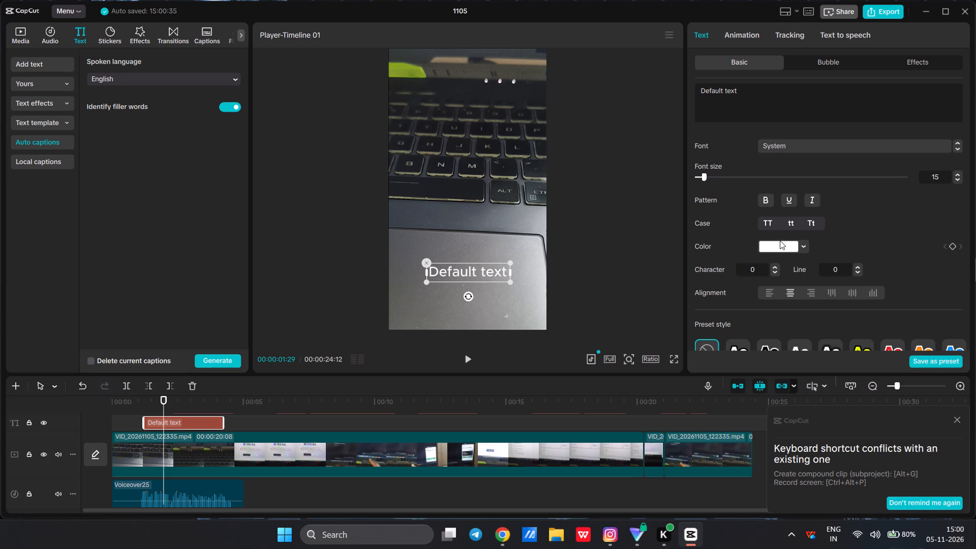
Copy the first green Hindi caption and paste the duplicate at 00:00:01:29 on a separate text track.
scroll(243, 410, up, 4)
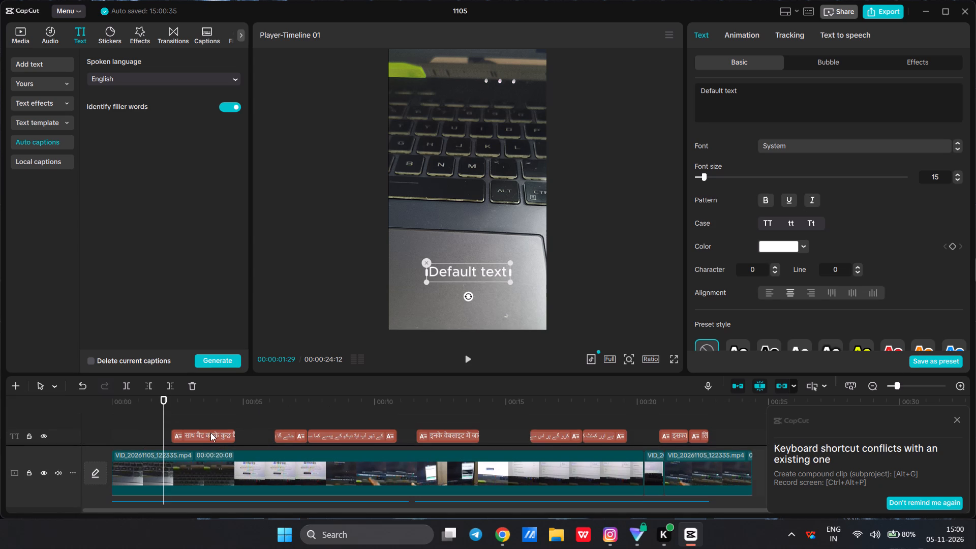
click(209, 433)
key(ctrl+c)
scroll(156, 413, down, 3)
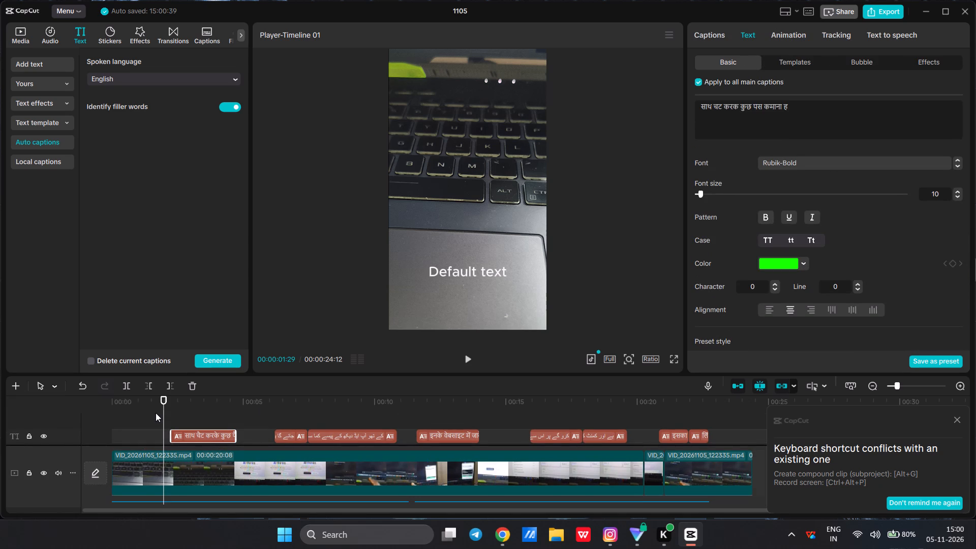
scroll(155, 445, down, 1)
click(164, 437)
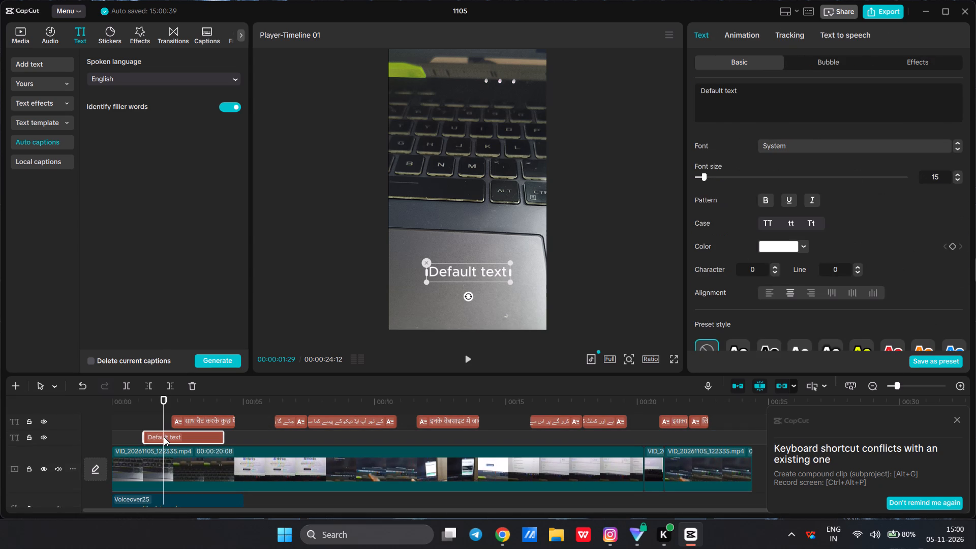
key(ctrl+v)
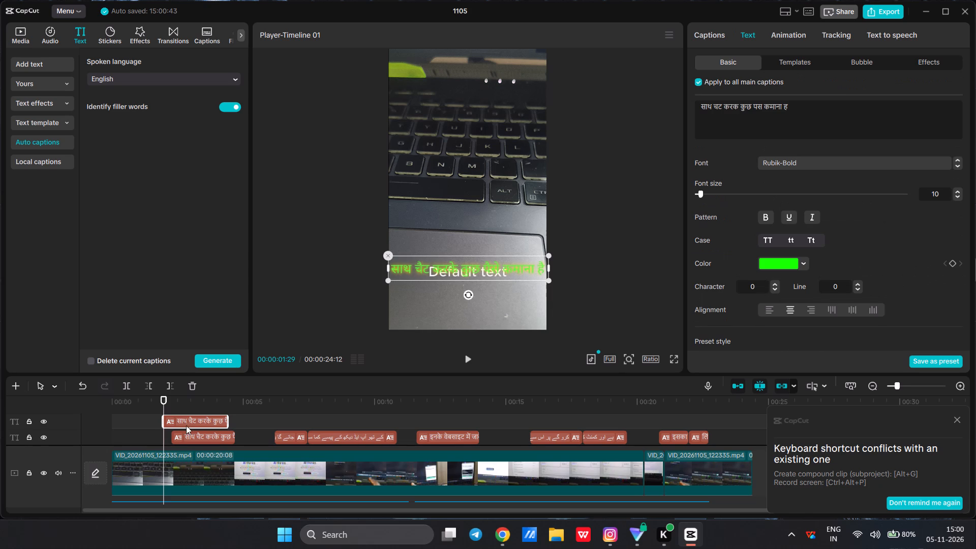
Select the "Default text" overlay clip in the timeline.
scroll(116, 434, down, 2)
click(169, 422)
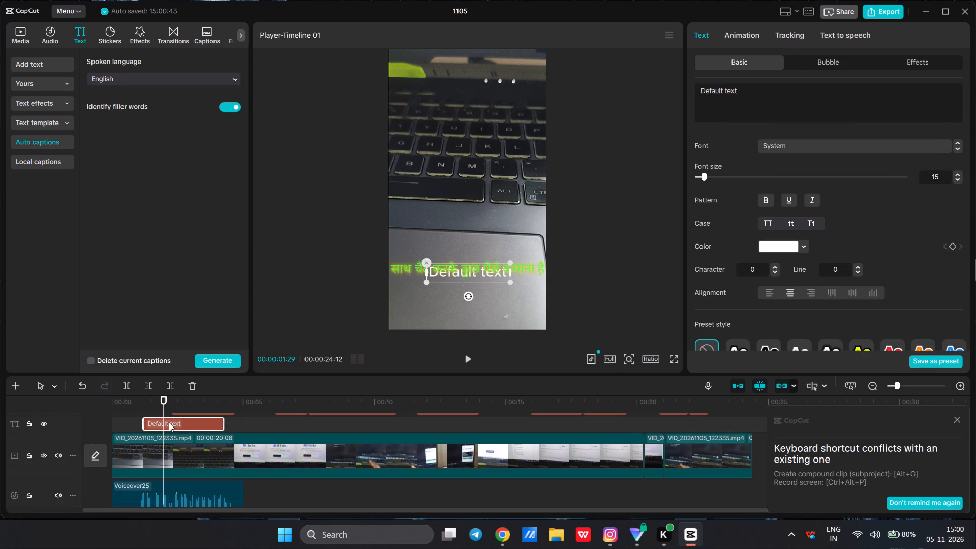
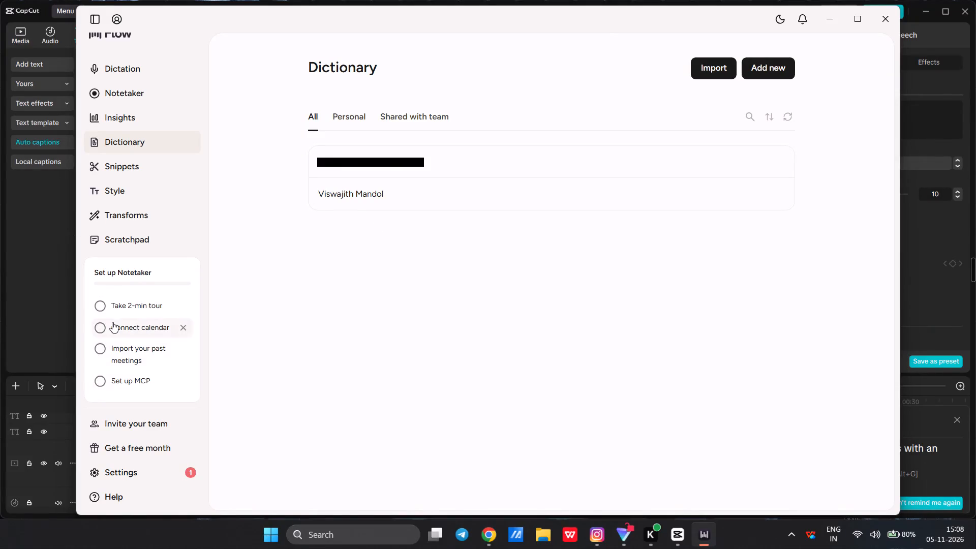
Look through the Style, Transforms and Scratchpad pages in Wispr Flow and close its window to return to CapCut.
scroll(115, 359, down, 2)
click(156, 182)
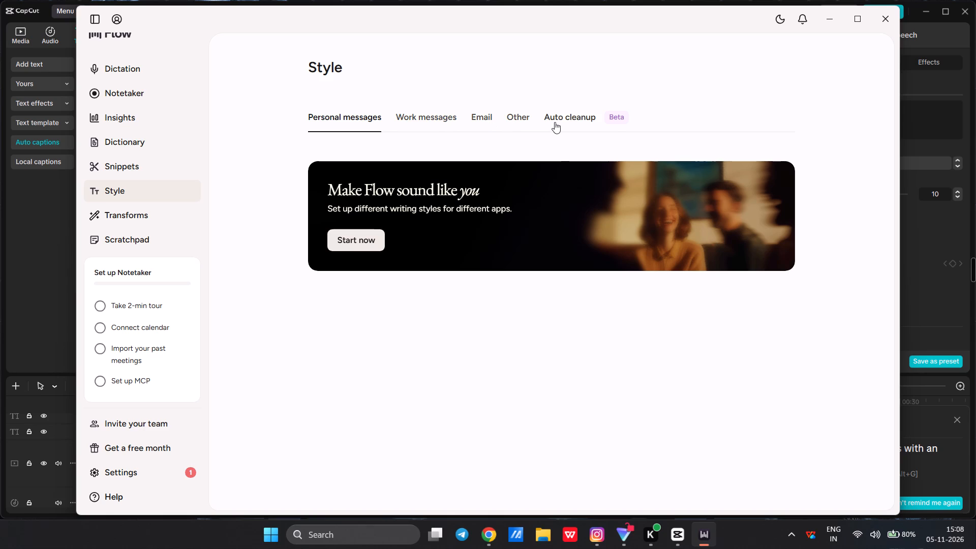
click(163, 221)
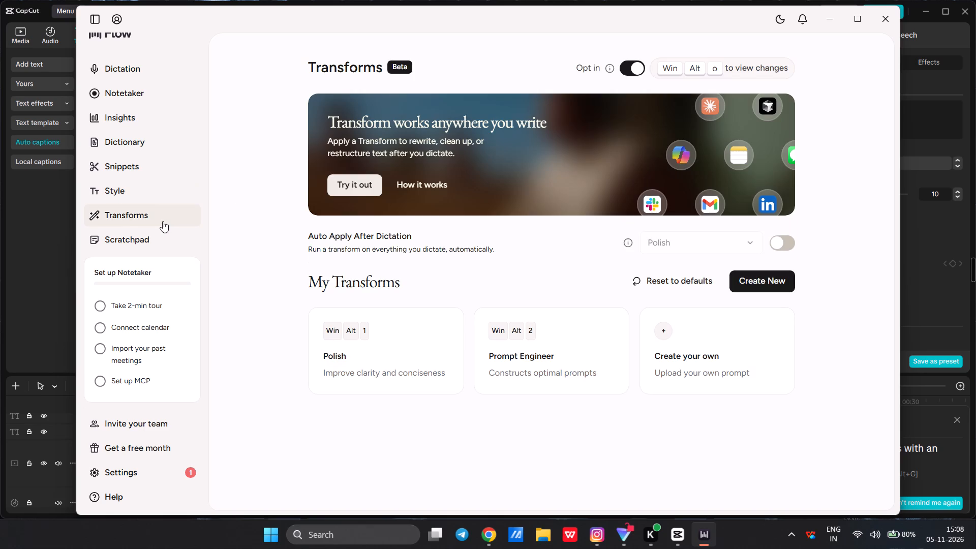
click(125, 242)
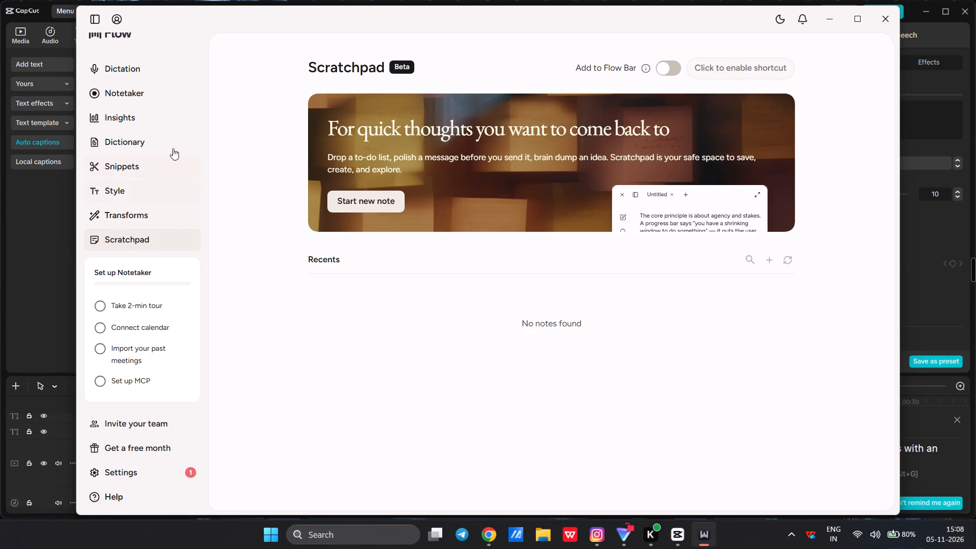
click(890, 10)
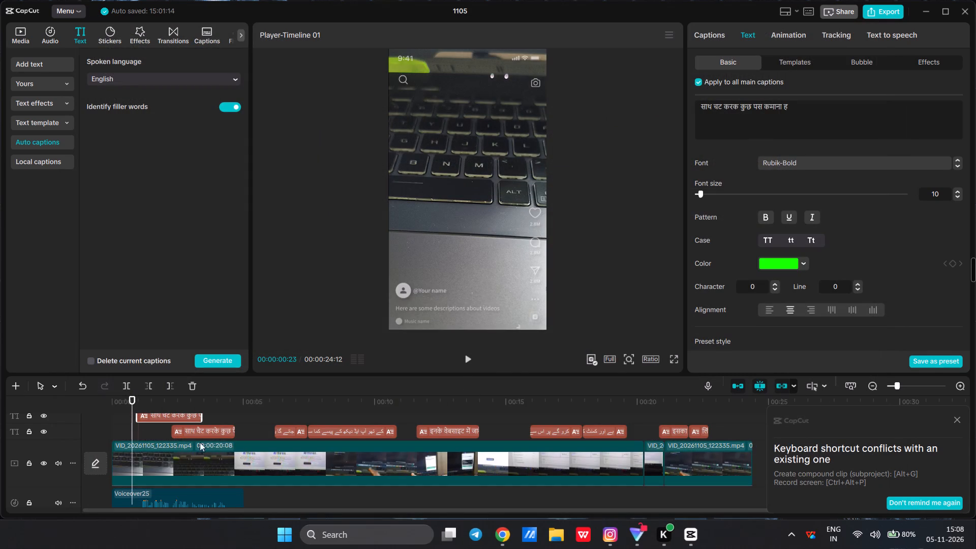
click(472, 359)
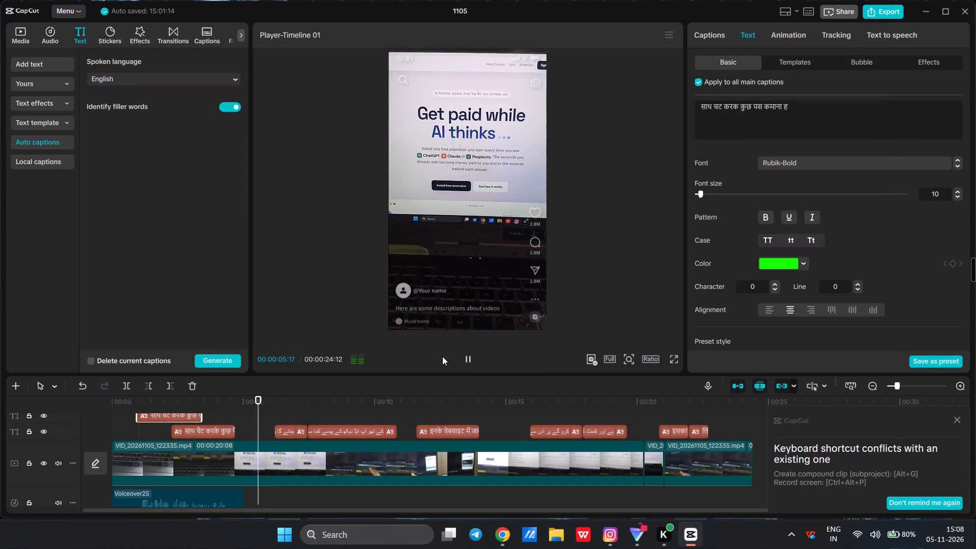
click(134, 404)
drag(793, 108, 652, 107)
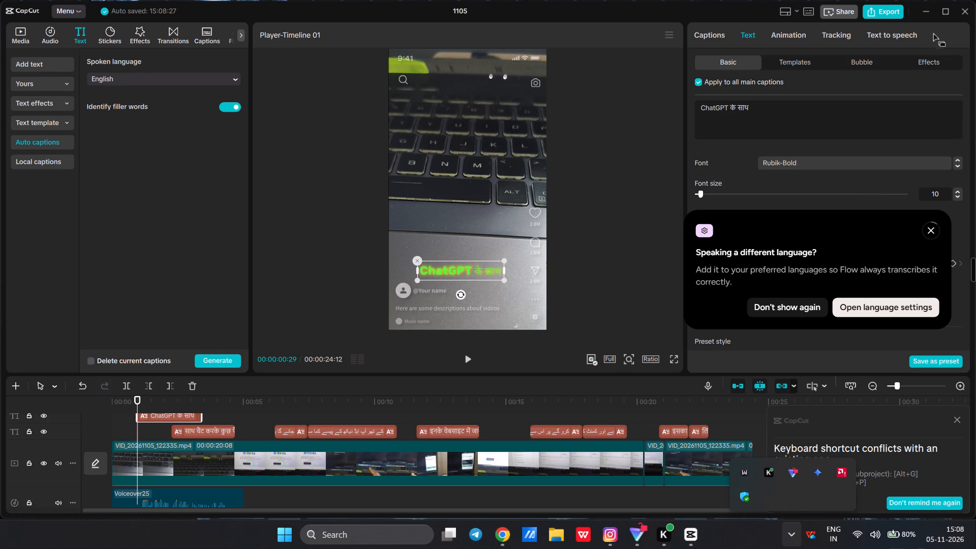
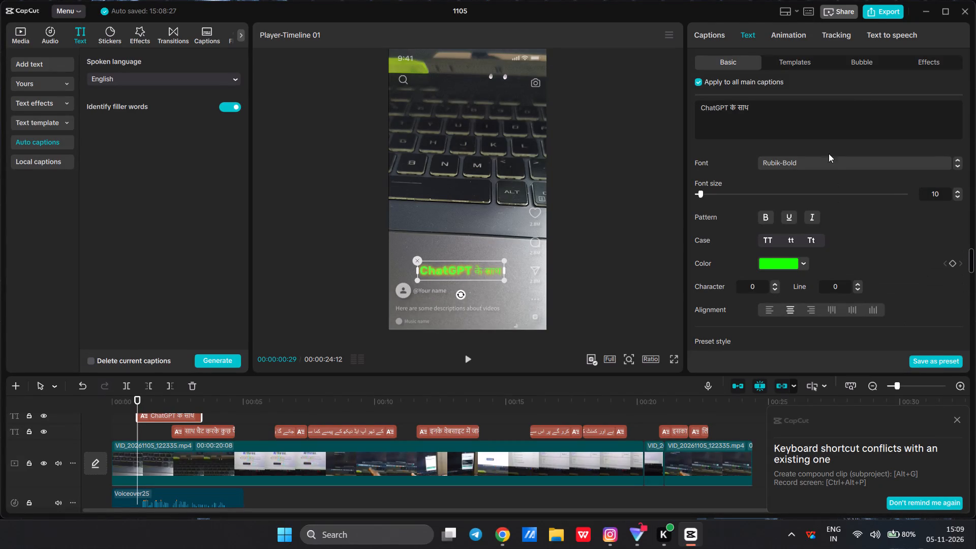
Append the dictated test phrase "Hello, कैसे हो? अच्छे हो?" to the first caption's text after "ChatGPT के साथ".
click(763, 107)
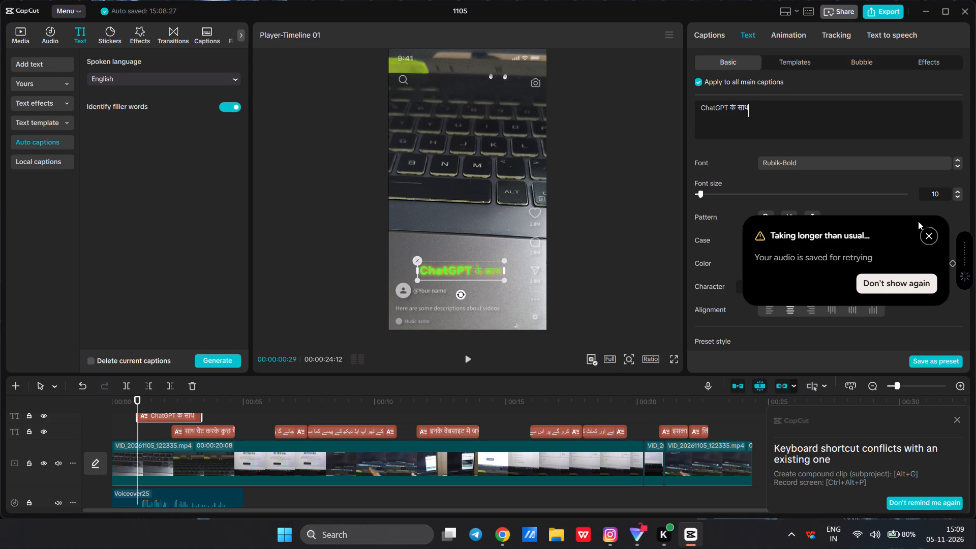
key(ctrl+v)
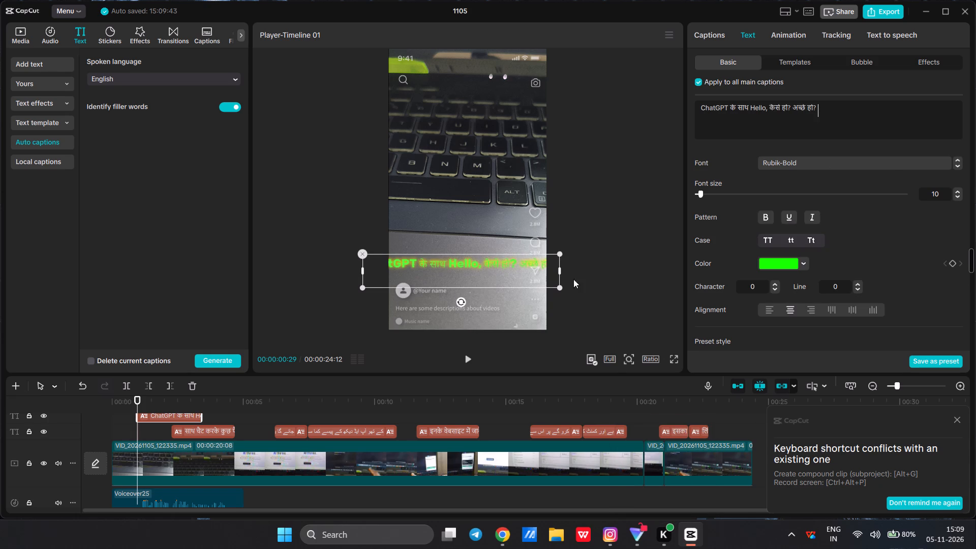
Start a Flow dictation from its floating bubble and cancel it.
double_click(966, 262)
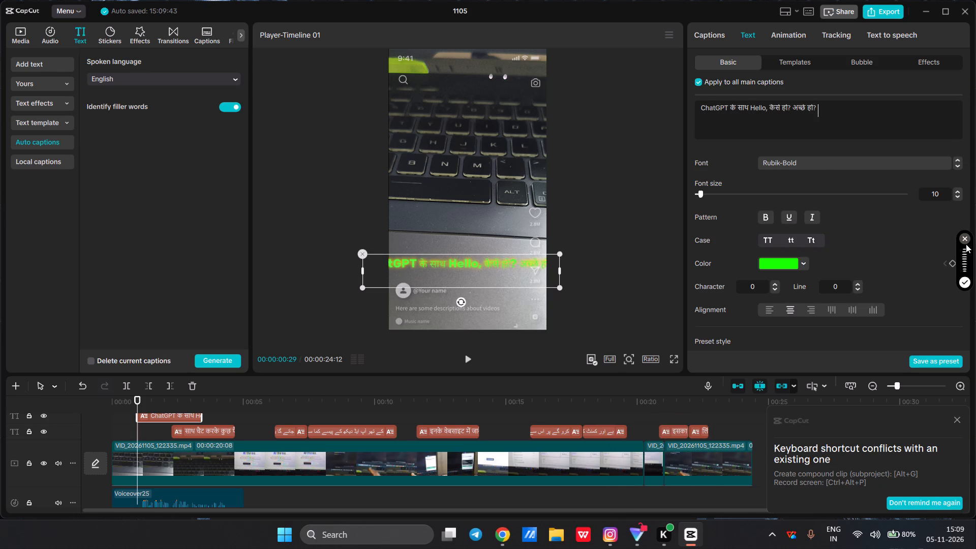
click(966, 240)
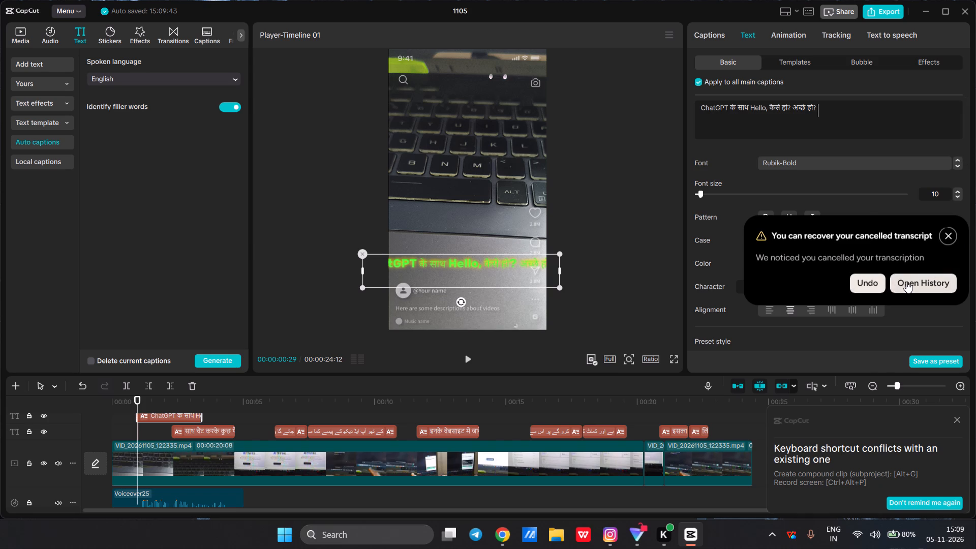
Switch to Wispr Flow through the cancelled-transcript prompt and open its Shortcuts settings for editing.
click(906, 282)
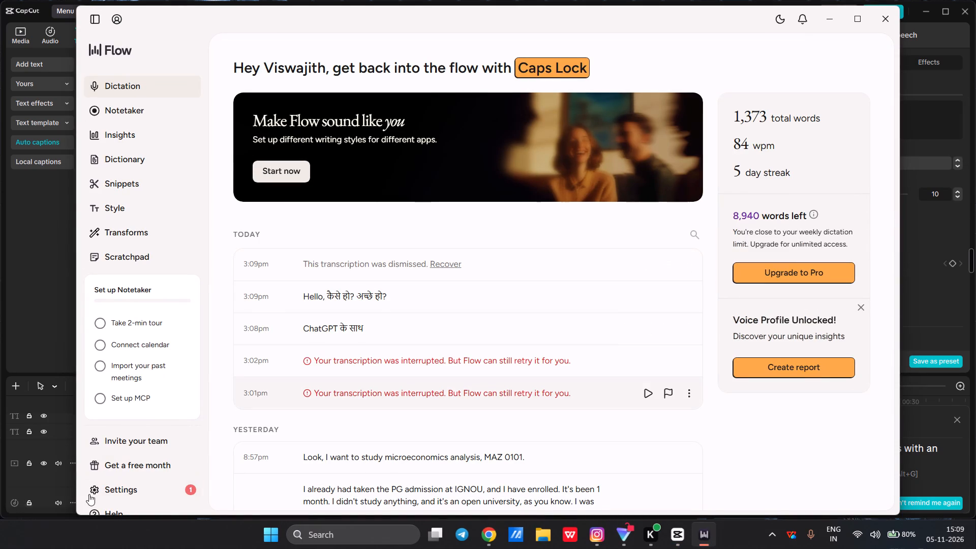
click(128, 490)
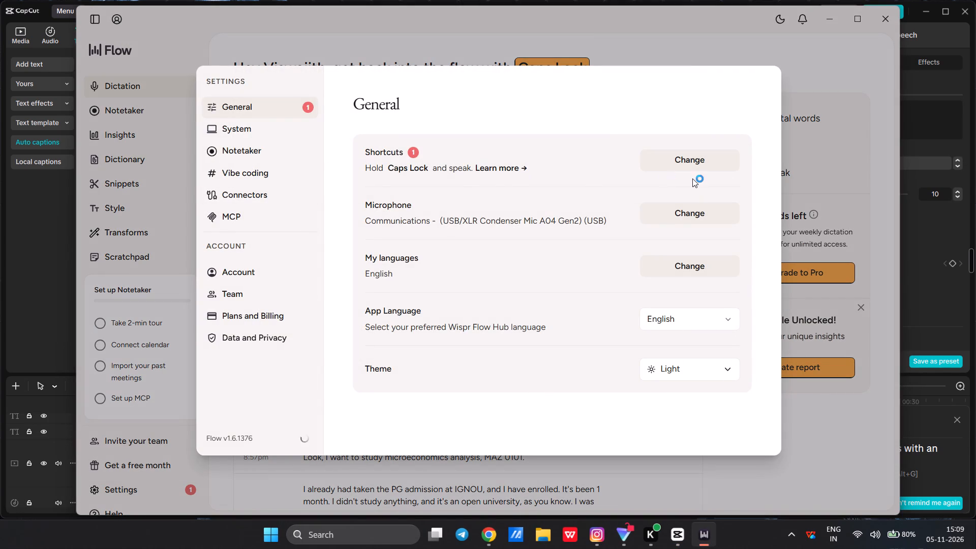
click(671, 160)
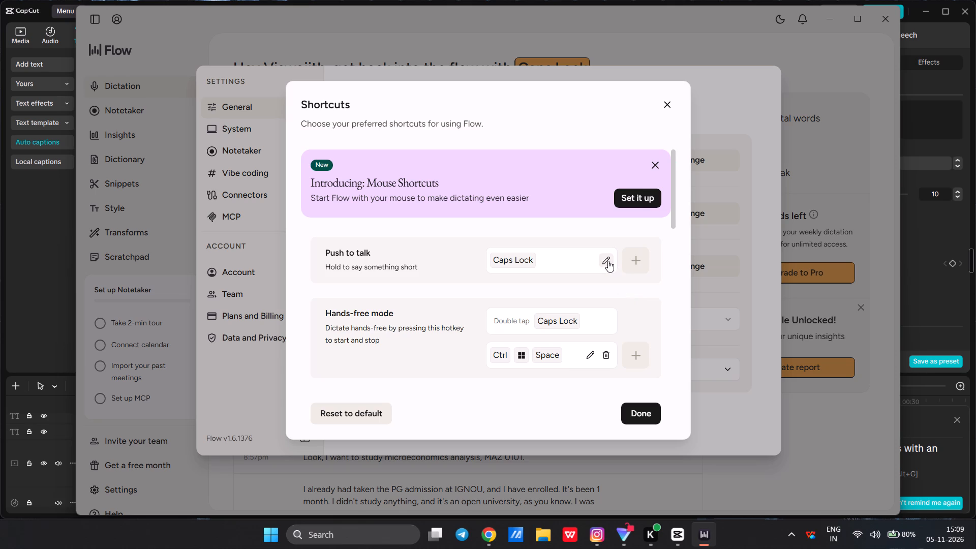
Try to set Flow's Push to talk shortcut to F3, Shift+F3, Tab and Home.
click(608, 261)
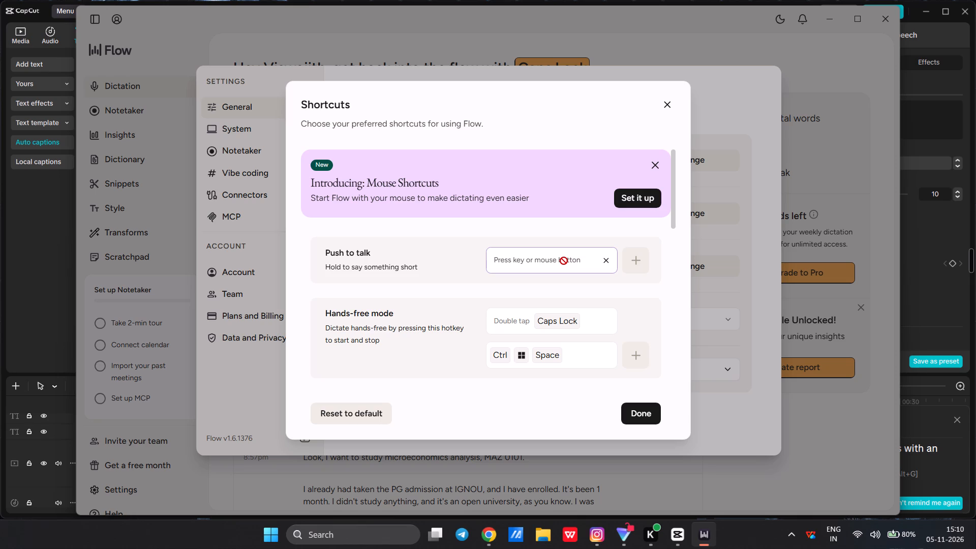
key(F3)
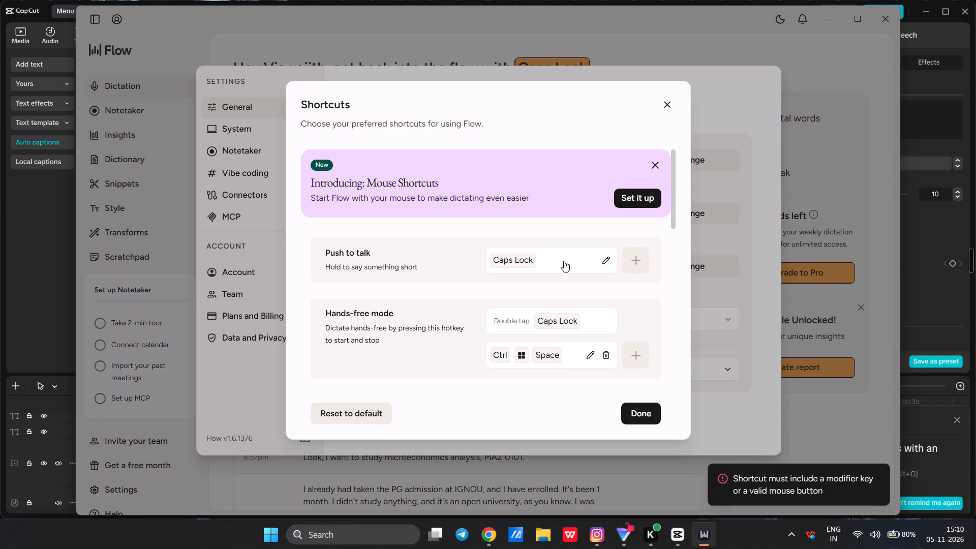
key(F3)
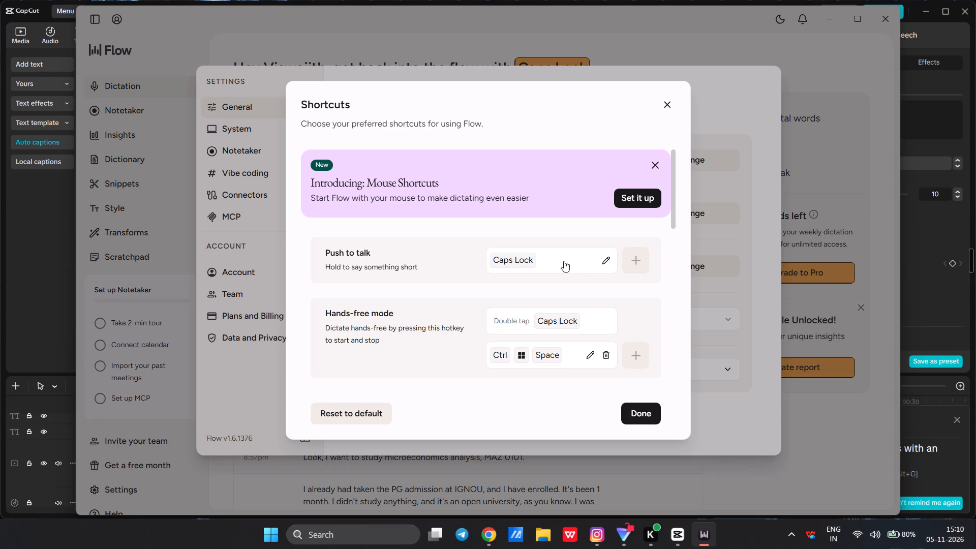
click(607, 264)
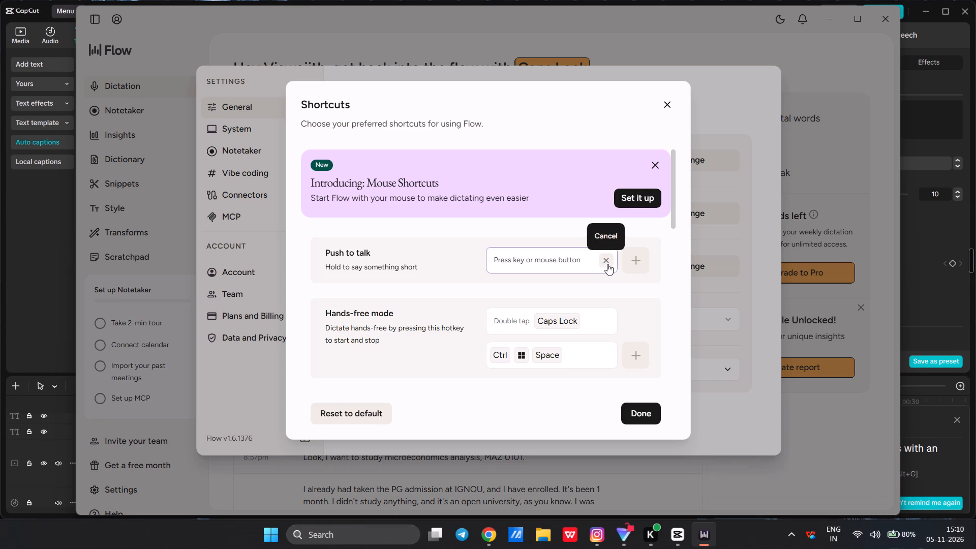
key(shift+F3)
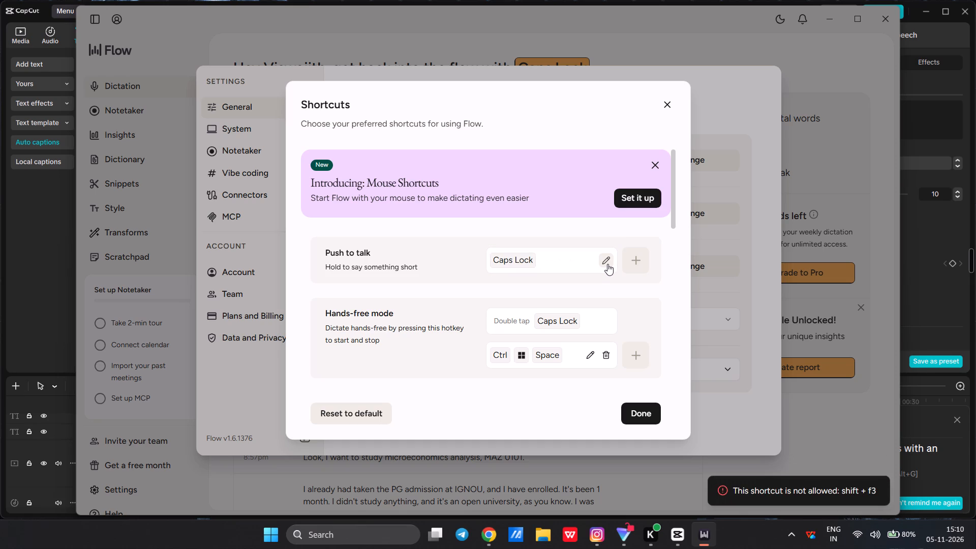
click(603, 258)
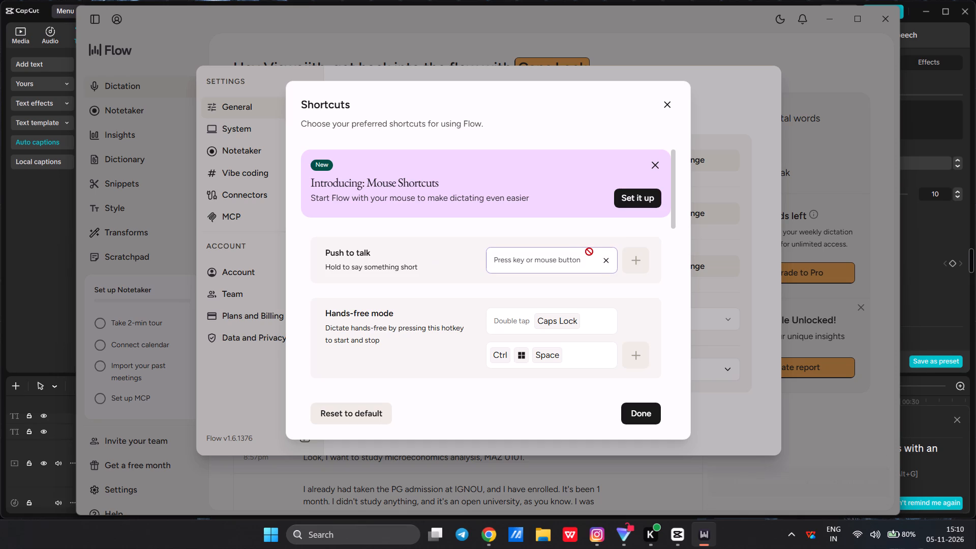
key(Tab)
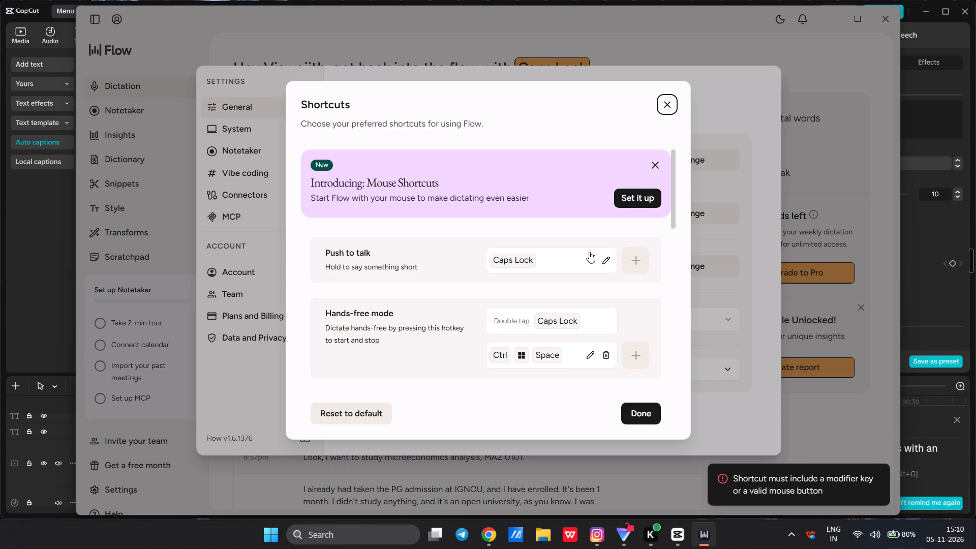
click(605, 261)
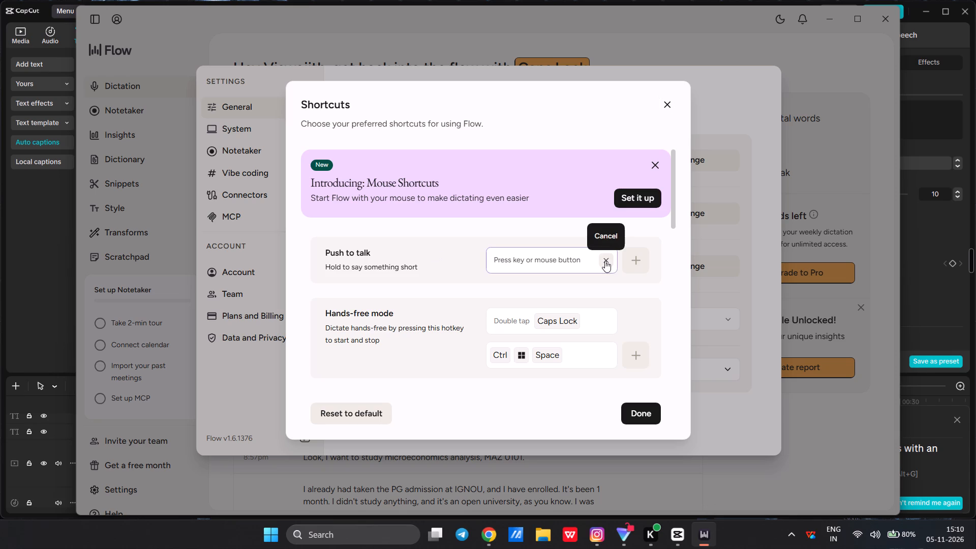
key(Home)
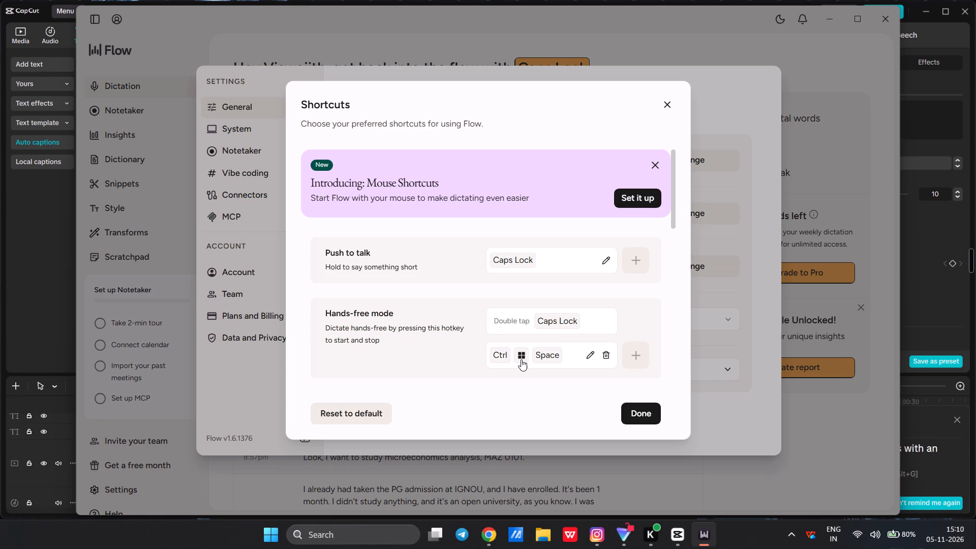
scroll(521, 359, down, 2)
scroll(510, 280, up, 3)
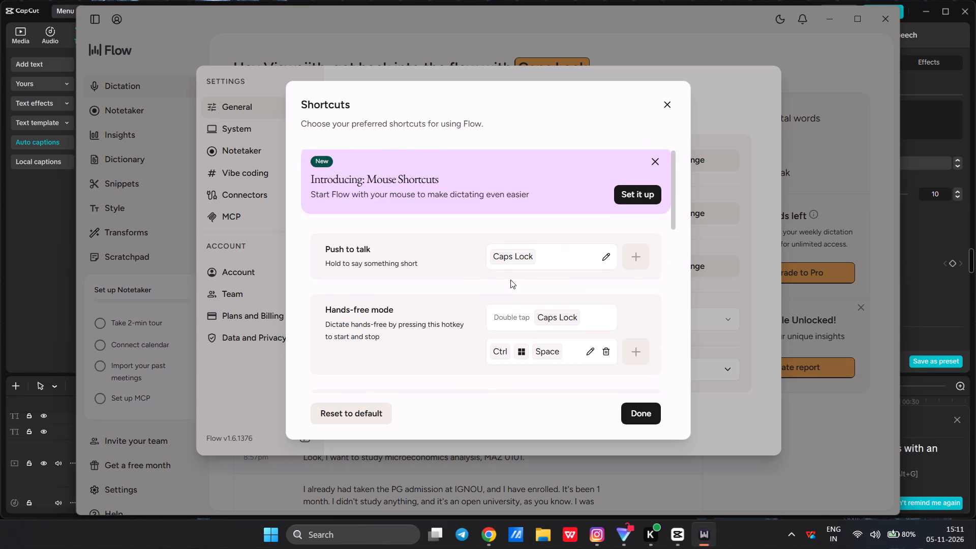
Remove the Ctrl+Windows+Space shortcut from Hands-free mode and try the backtick as its replacement.
click(612, 353)
click(607, 357)
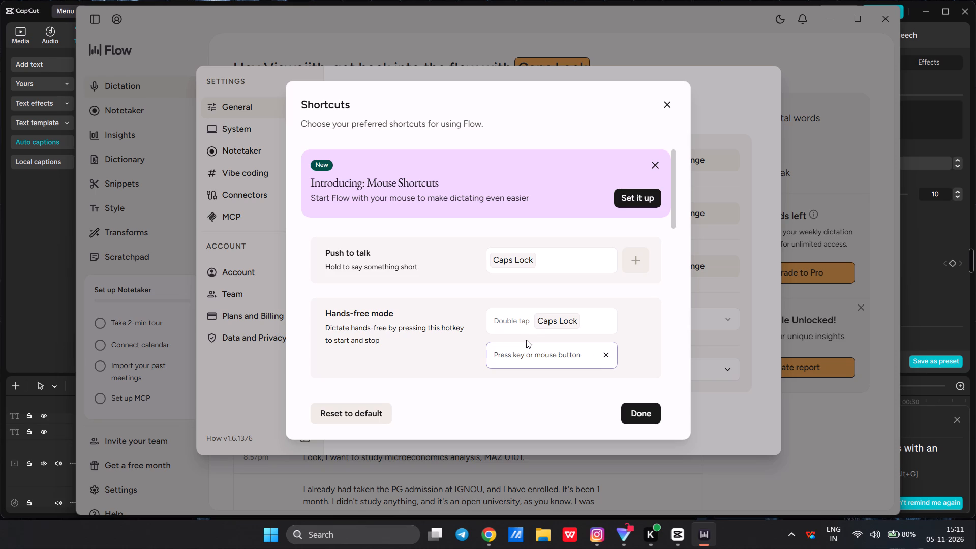
key(grave)
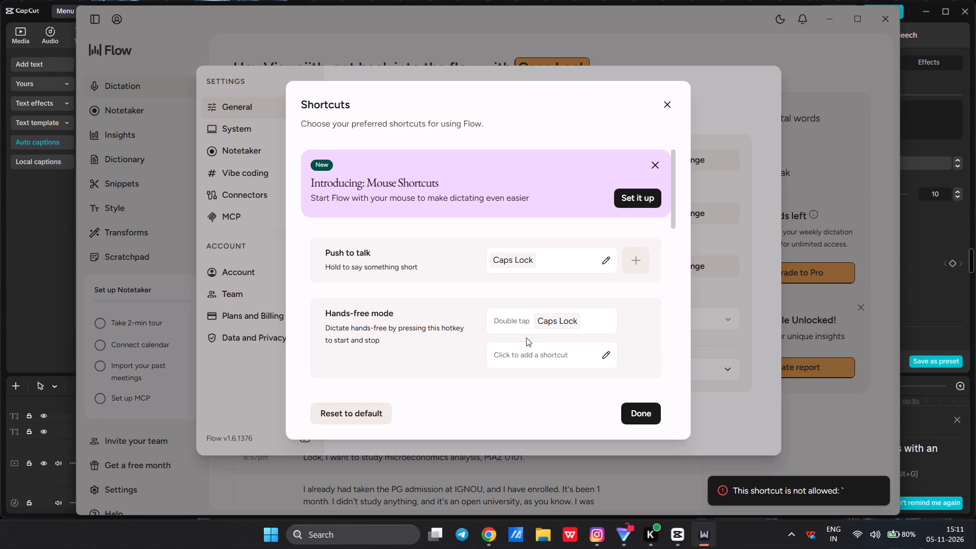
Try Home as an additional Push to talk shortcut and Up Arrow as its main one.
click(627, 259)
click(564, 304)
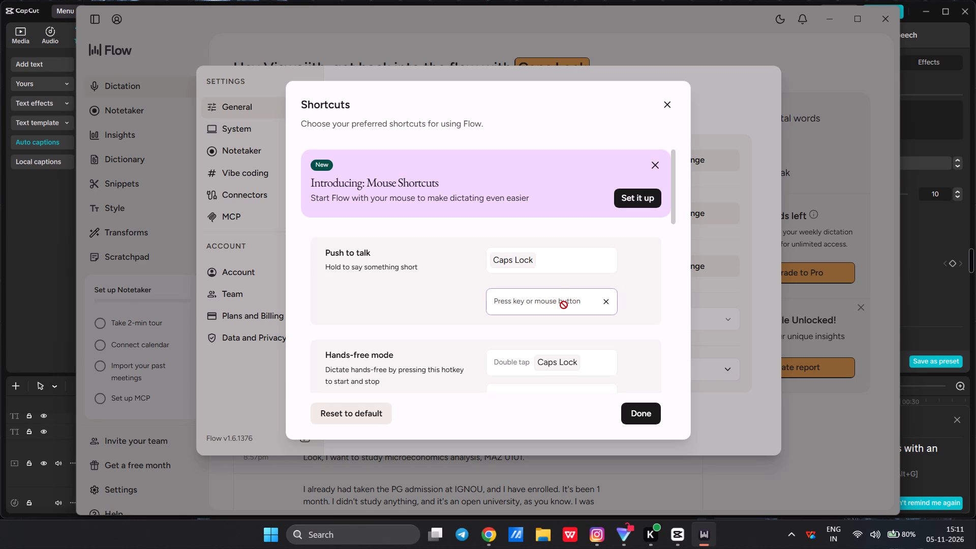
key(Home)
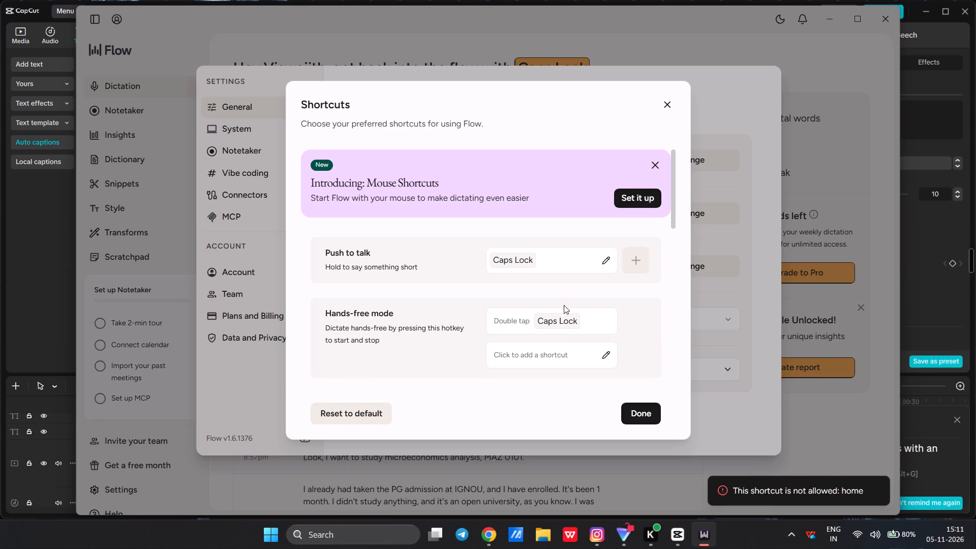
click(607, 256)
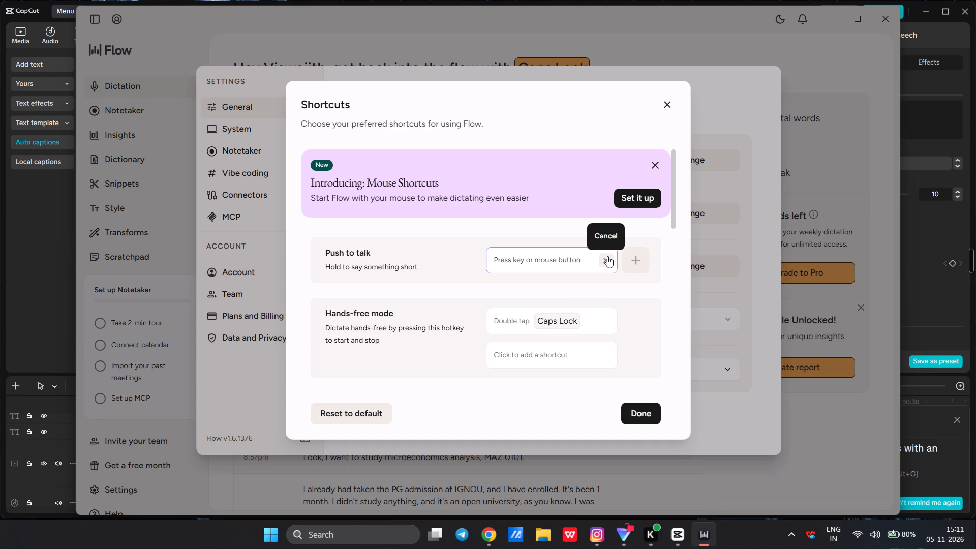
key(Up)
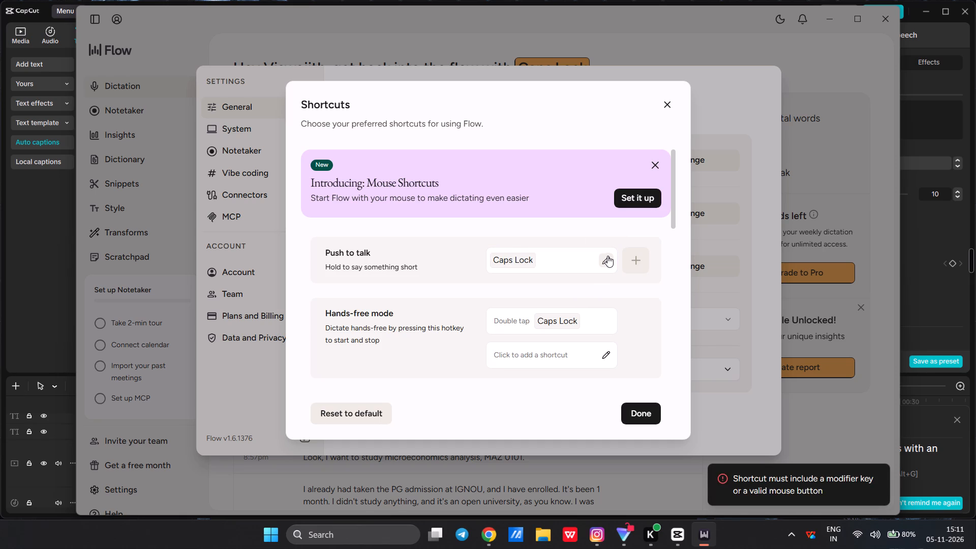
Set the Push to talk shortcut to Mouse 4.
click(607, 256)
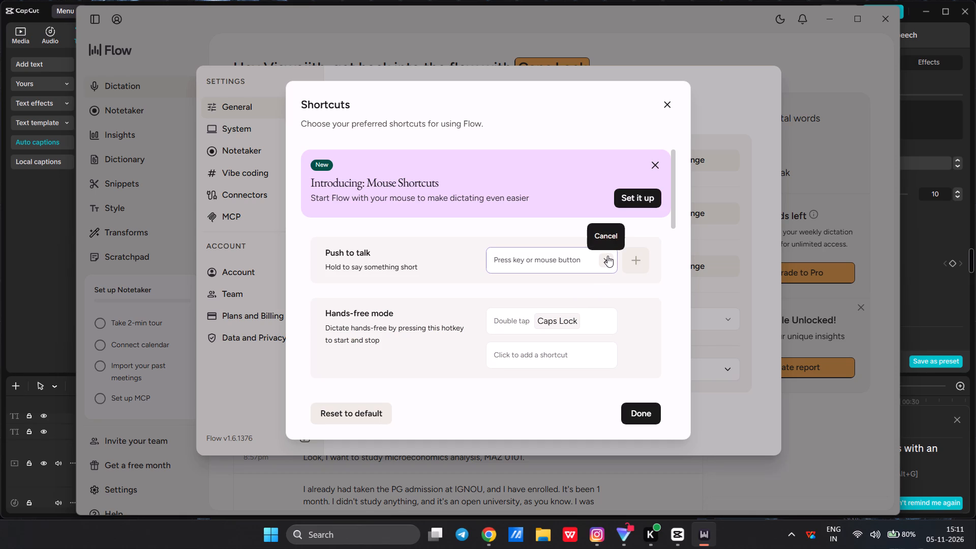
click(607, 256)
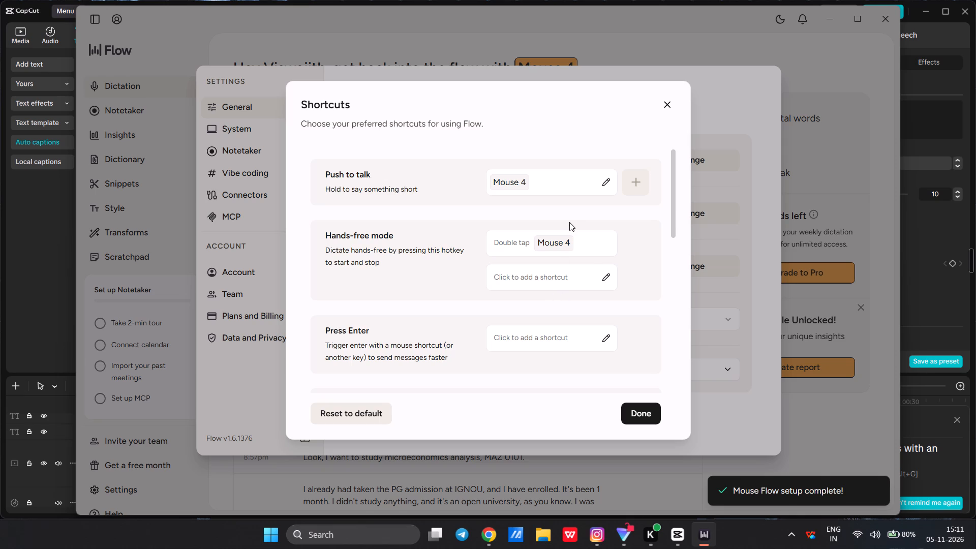
Try the asterisk as the Push to talk shortcut and set it to Alt instead.
click(604, 184)
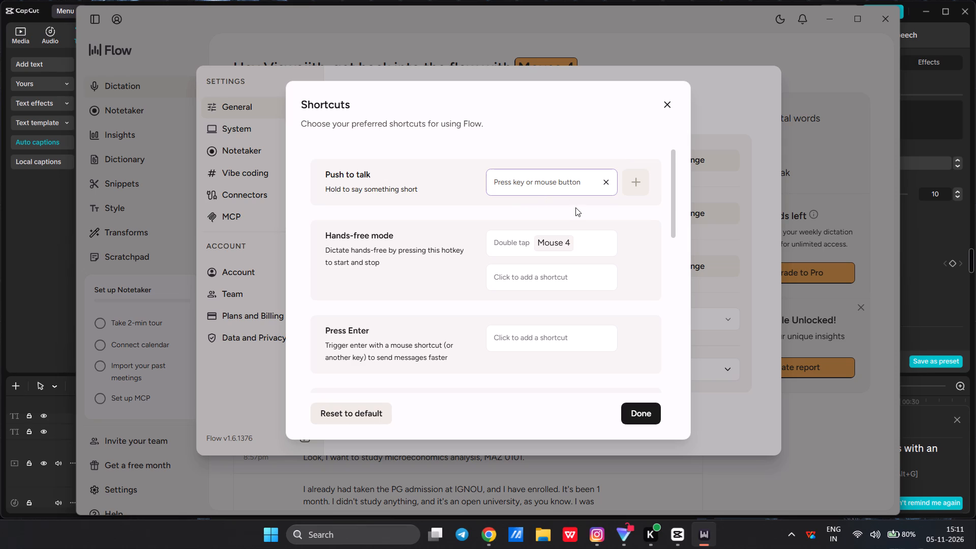
key(asterisk)
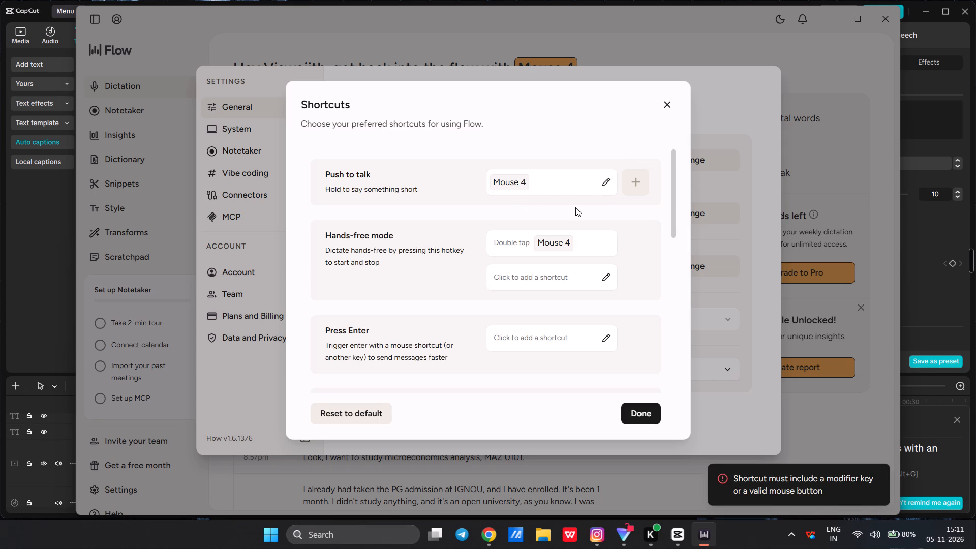
click(608, 187)
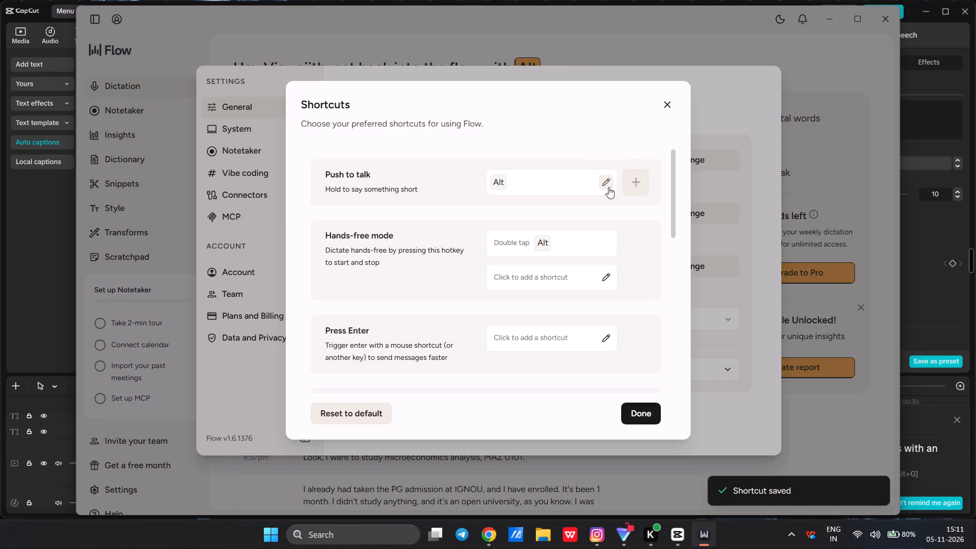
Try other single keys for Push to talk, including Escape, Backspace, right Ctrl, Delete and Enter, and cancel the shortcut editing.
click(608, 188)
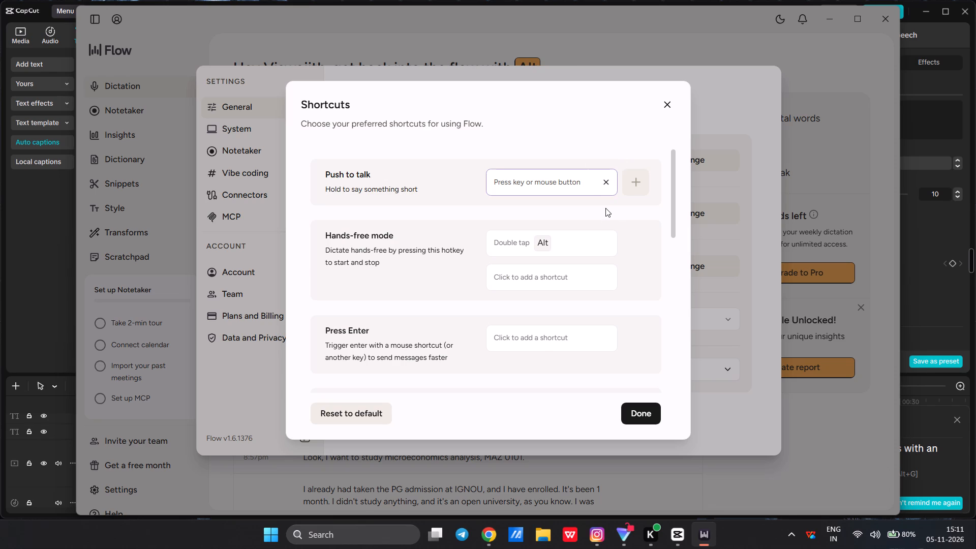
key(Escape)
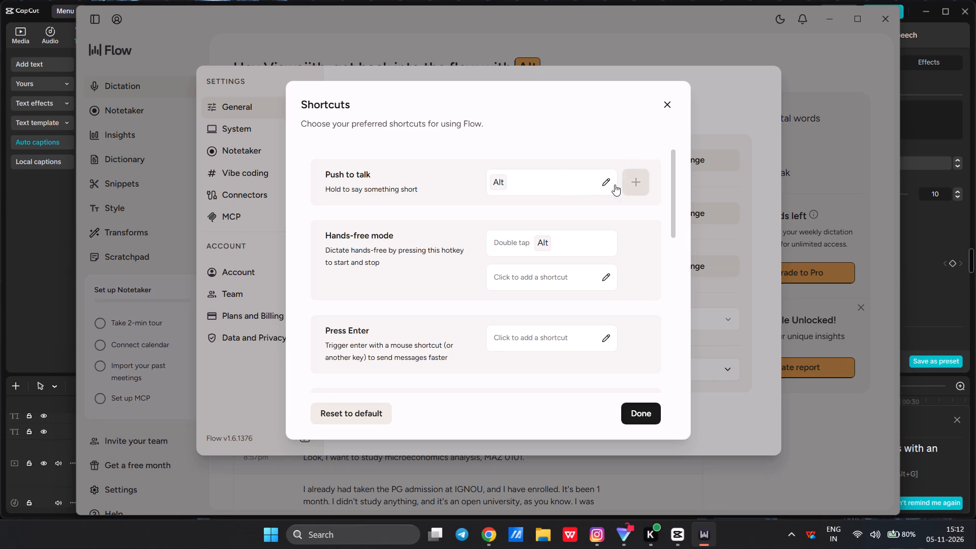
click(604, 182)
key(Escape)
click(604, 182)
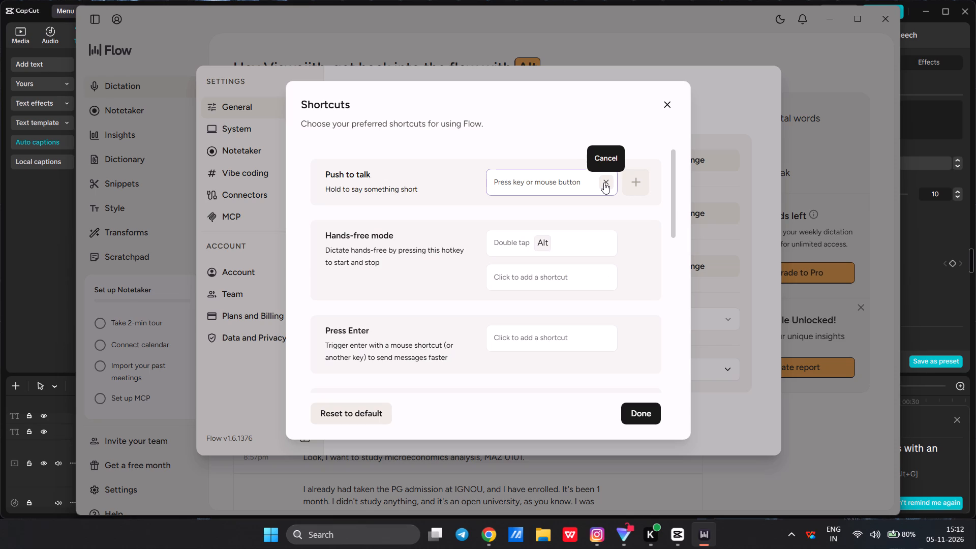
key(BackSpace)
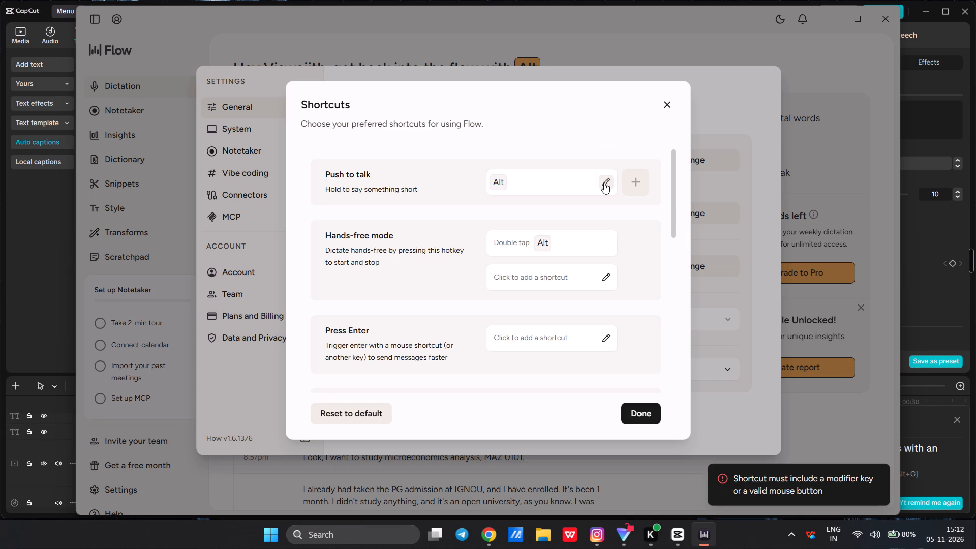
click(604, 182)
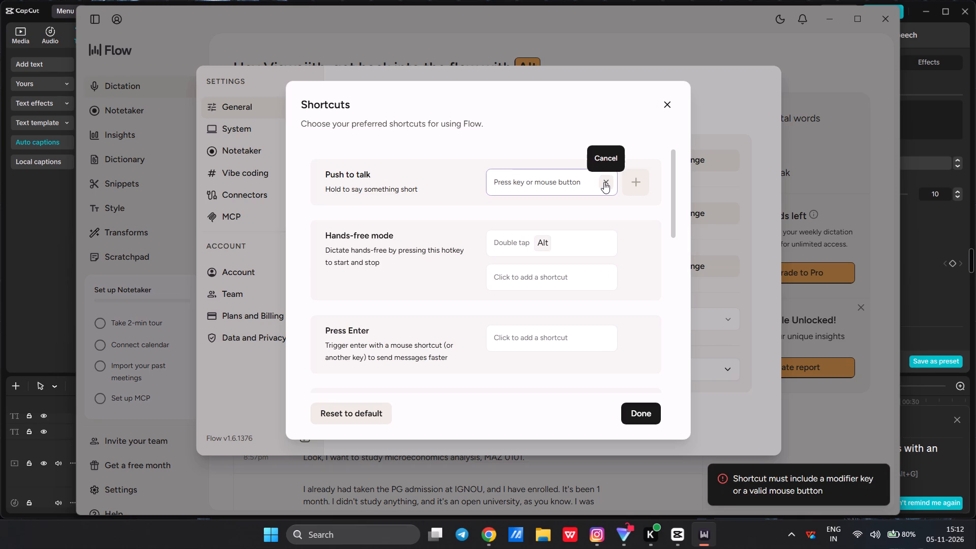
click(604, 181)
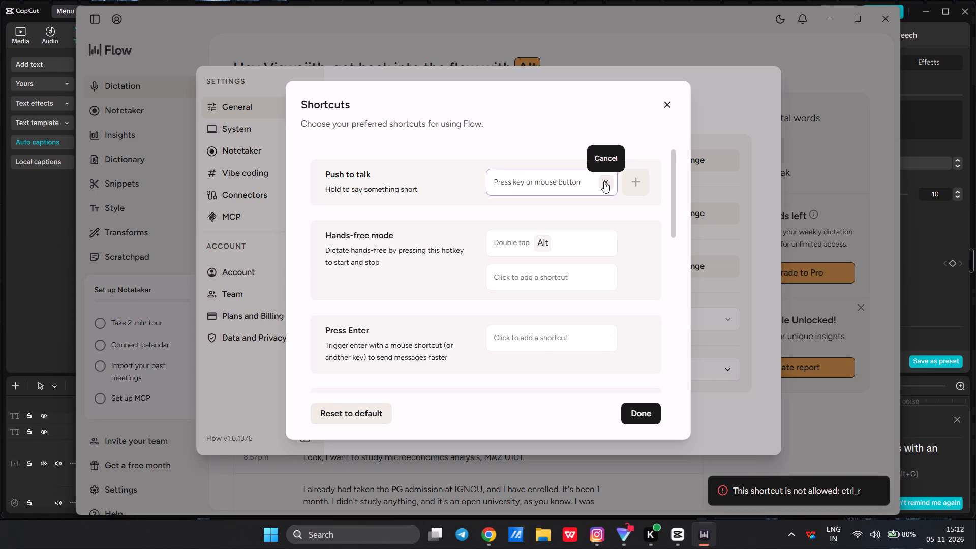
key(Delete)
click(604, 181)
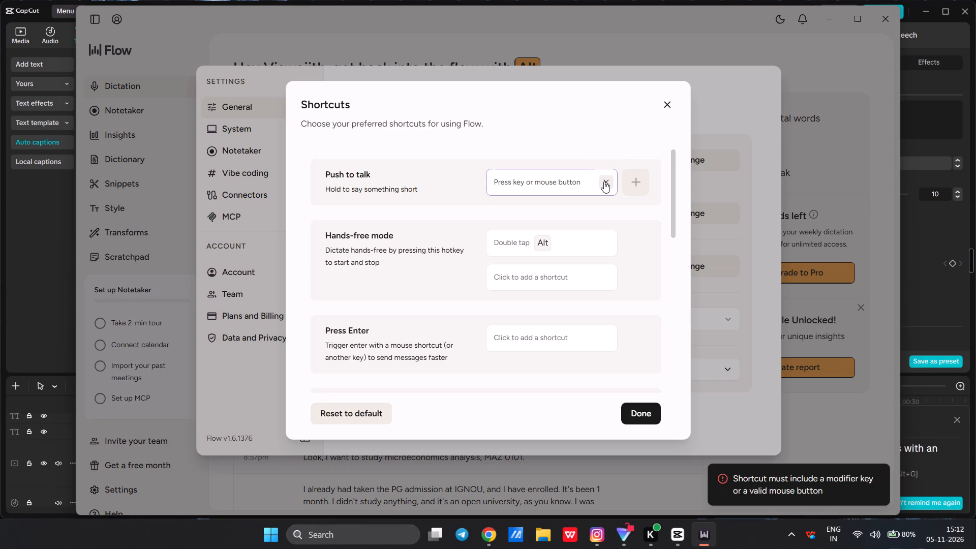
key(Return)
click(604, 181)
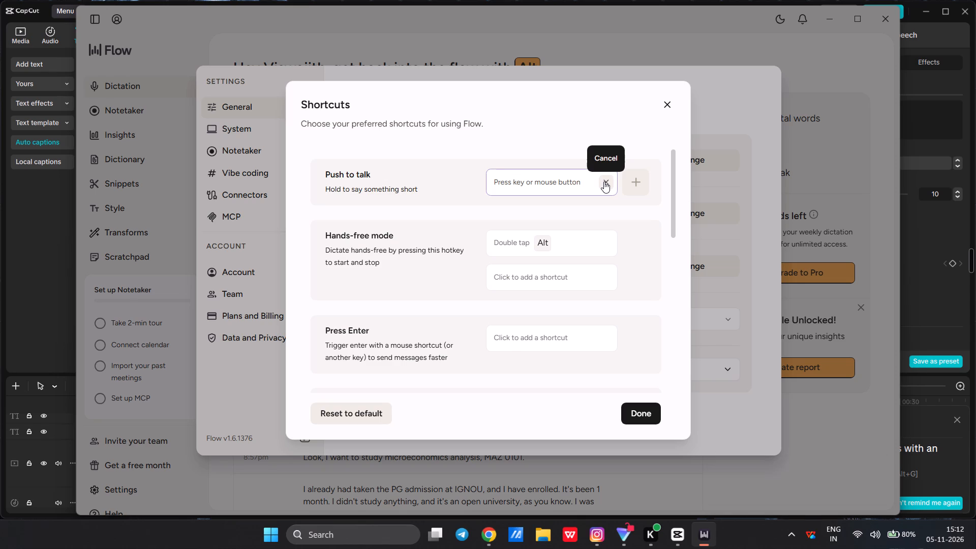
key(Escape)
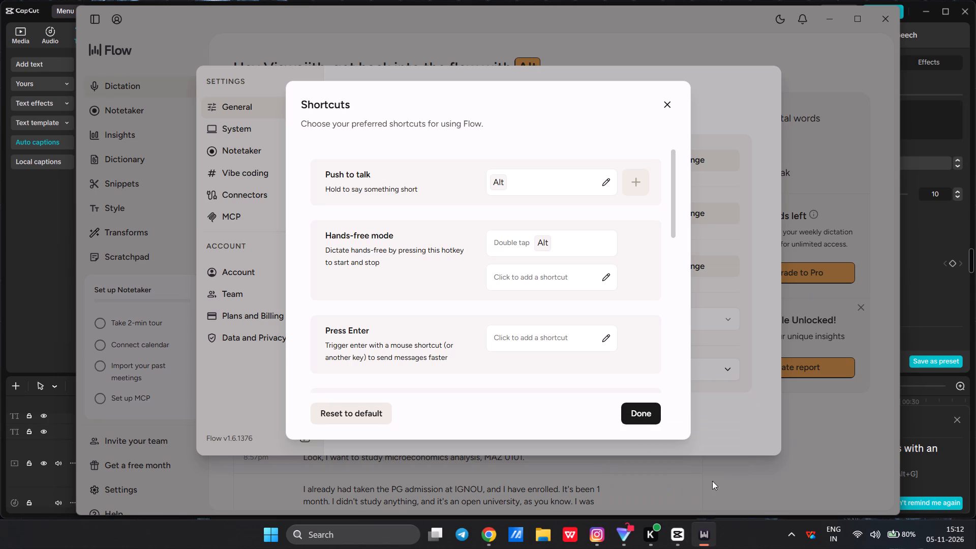
Switch back to the 1105 project in CapCut.
click(669, 525)
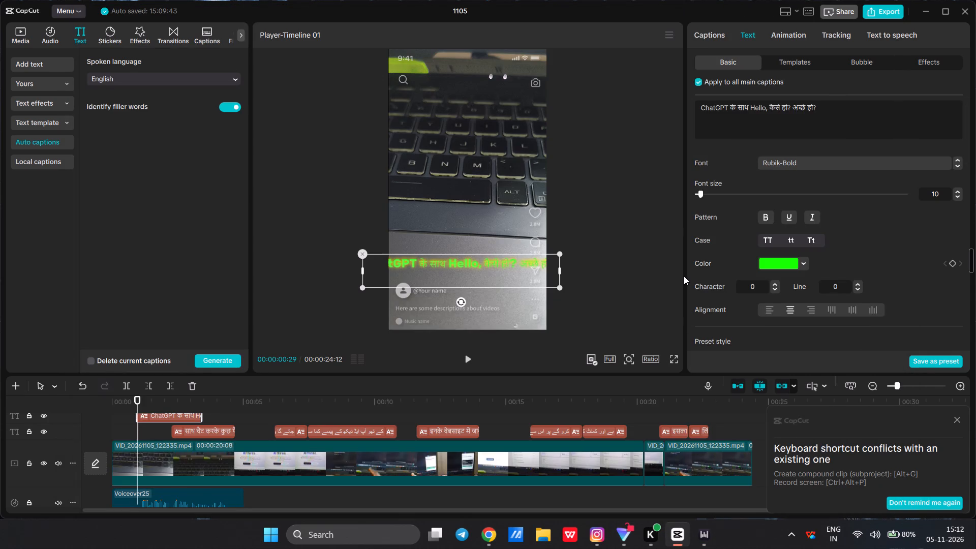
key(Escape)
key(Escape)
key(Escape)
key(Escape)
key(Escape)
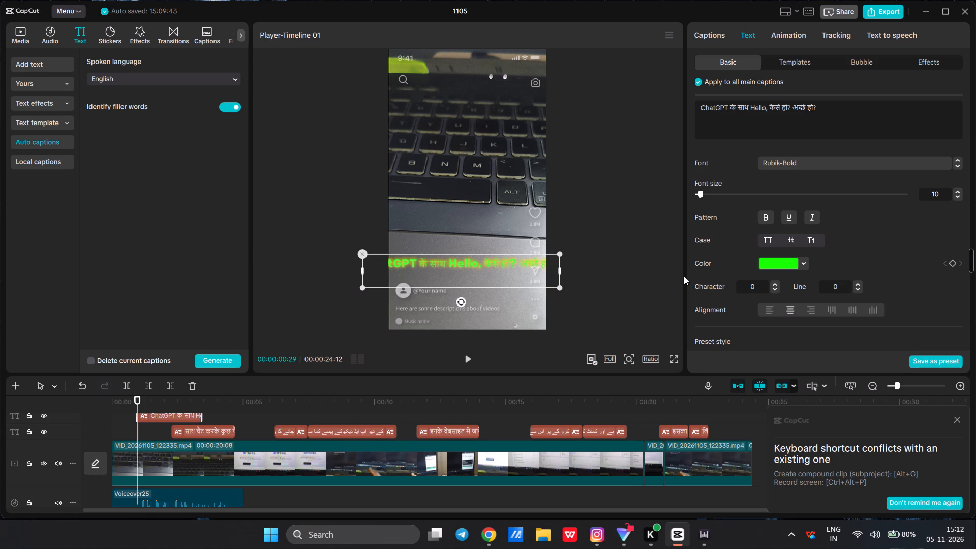